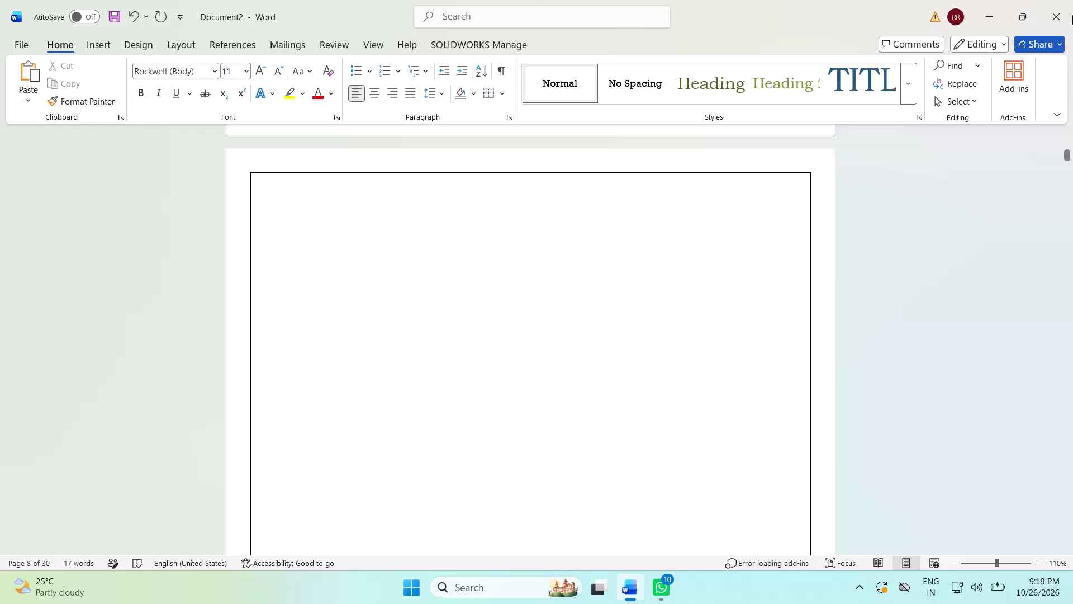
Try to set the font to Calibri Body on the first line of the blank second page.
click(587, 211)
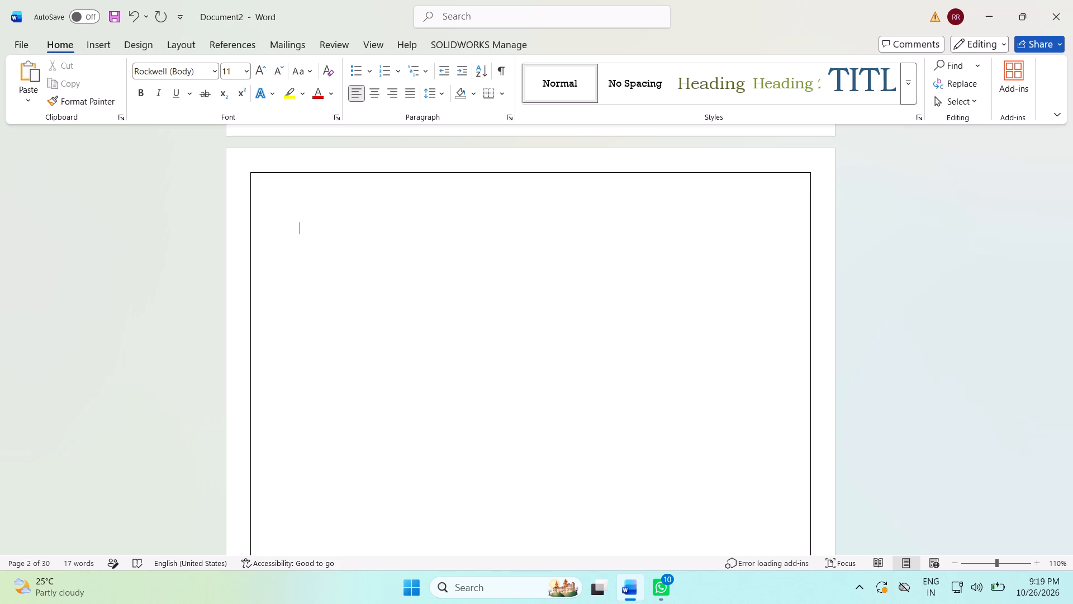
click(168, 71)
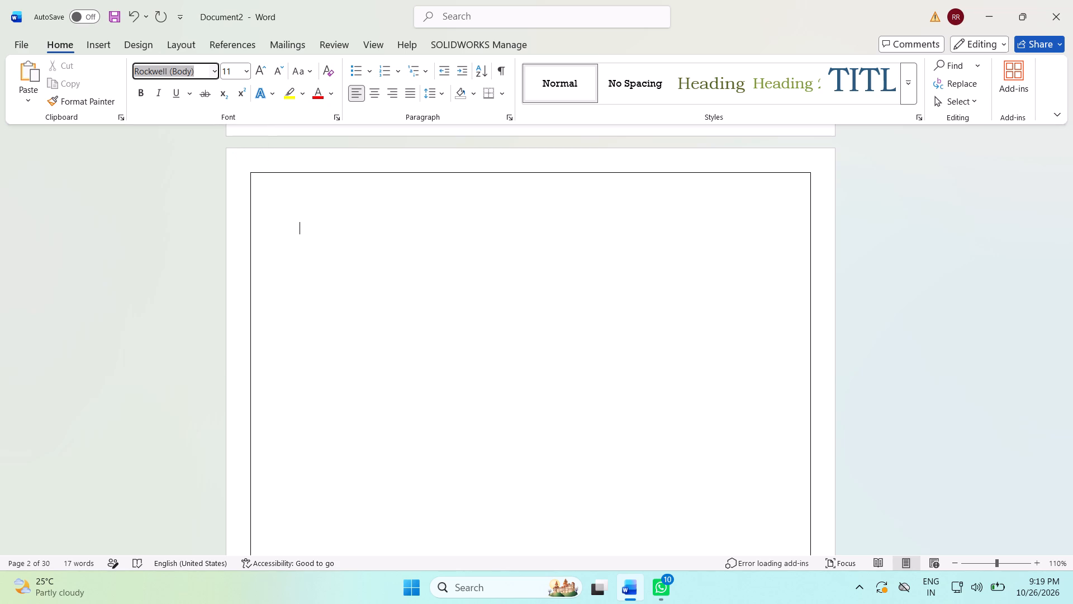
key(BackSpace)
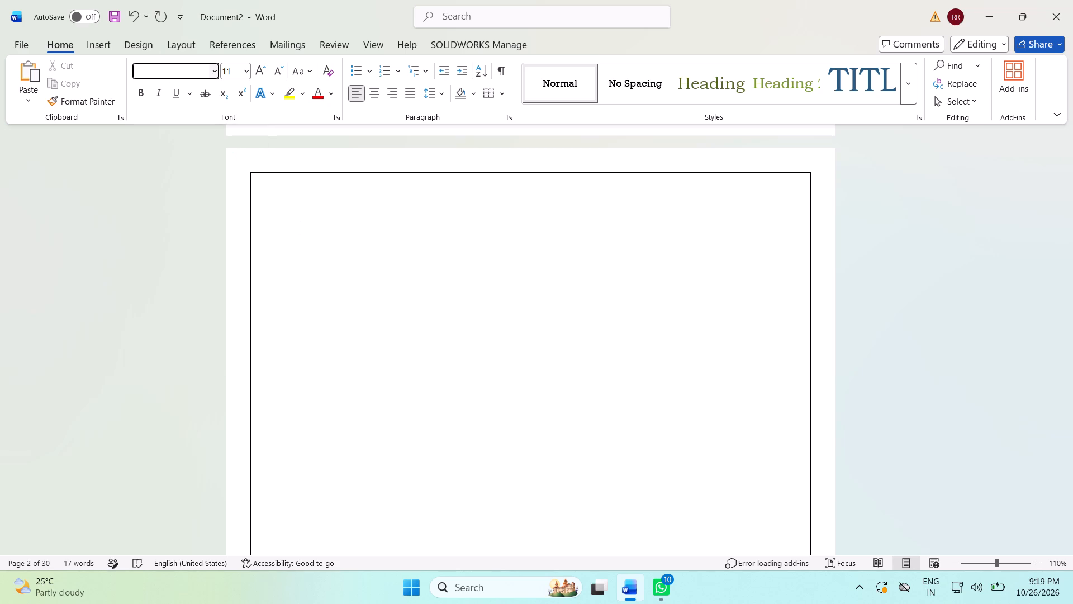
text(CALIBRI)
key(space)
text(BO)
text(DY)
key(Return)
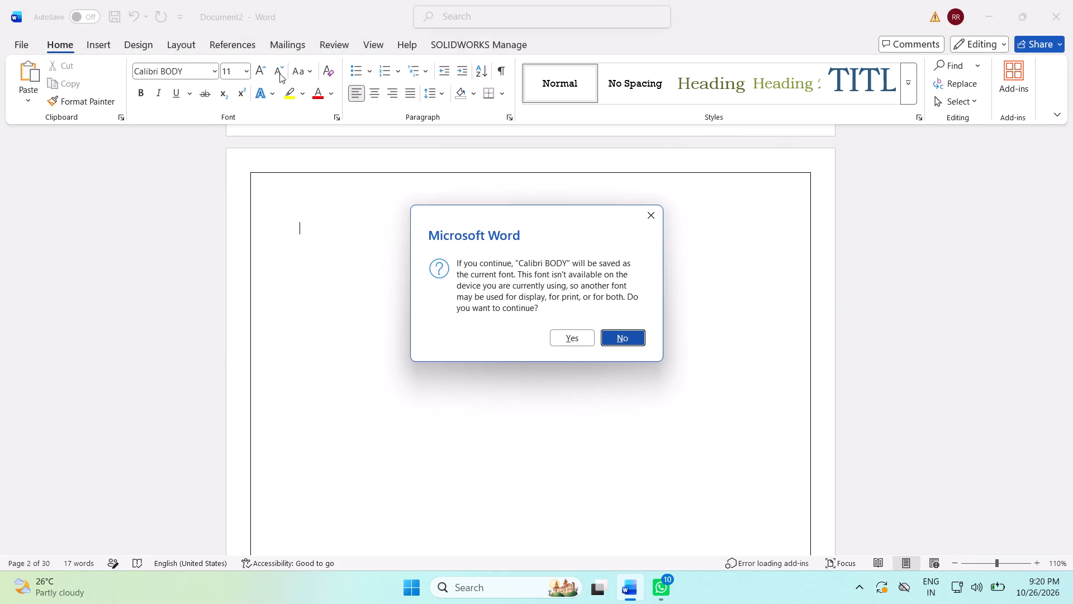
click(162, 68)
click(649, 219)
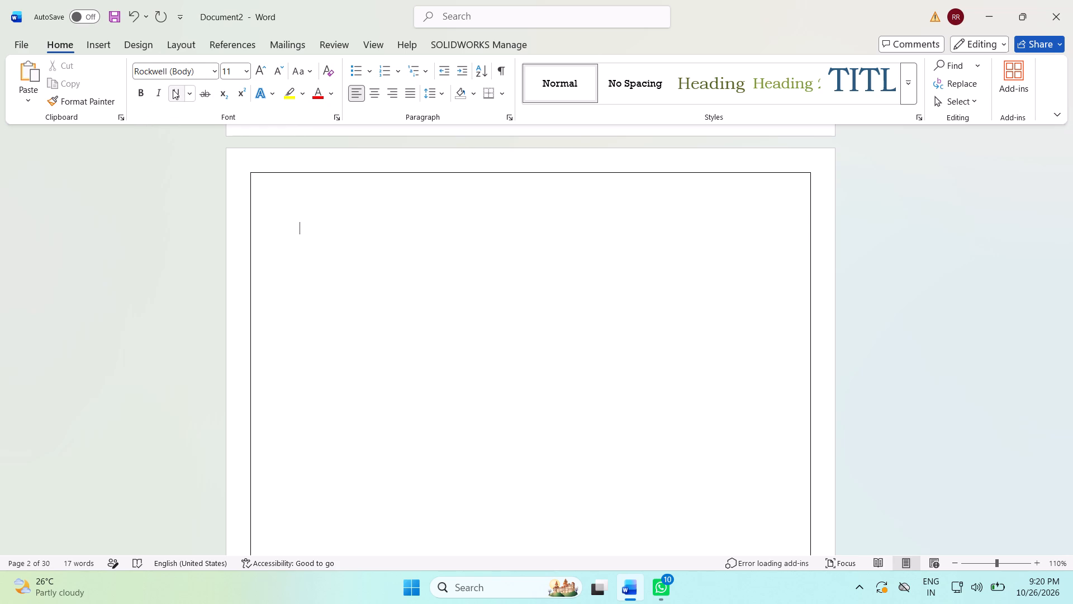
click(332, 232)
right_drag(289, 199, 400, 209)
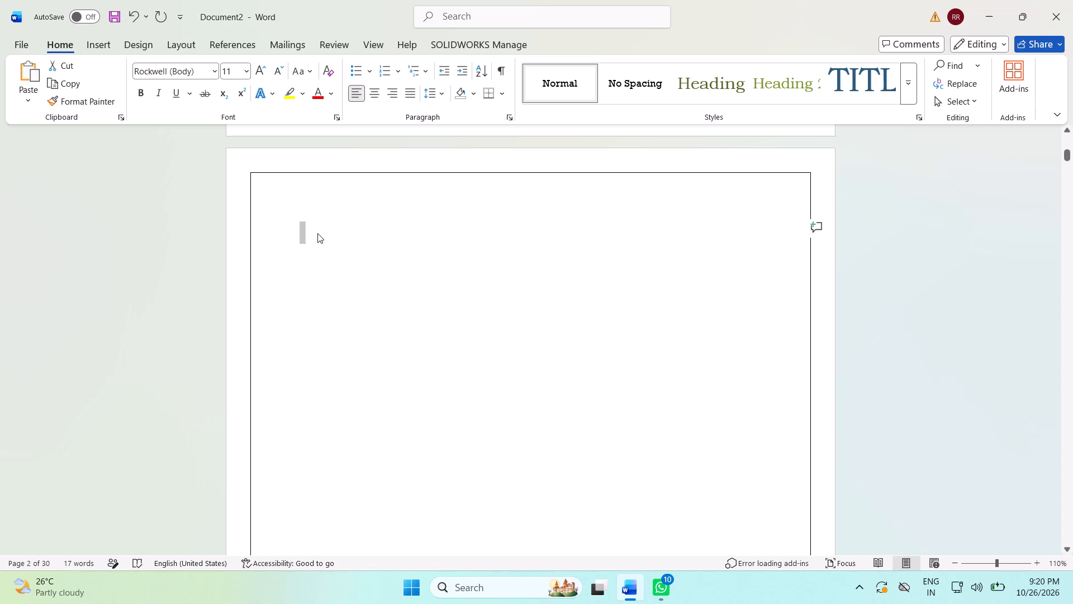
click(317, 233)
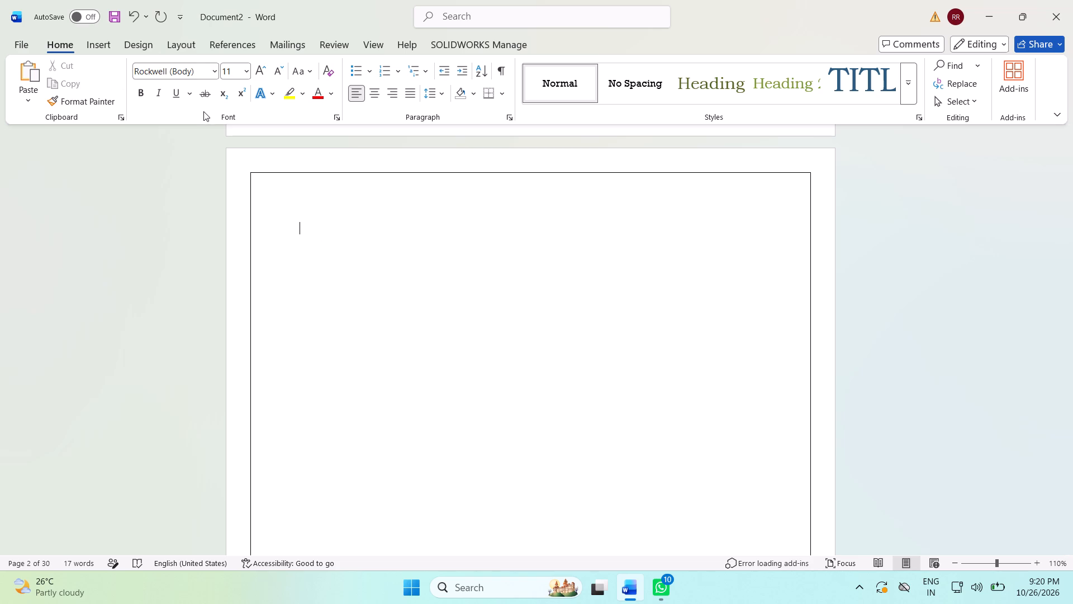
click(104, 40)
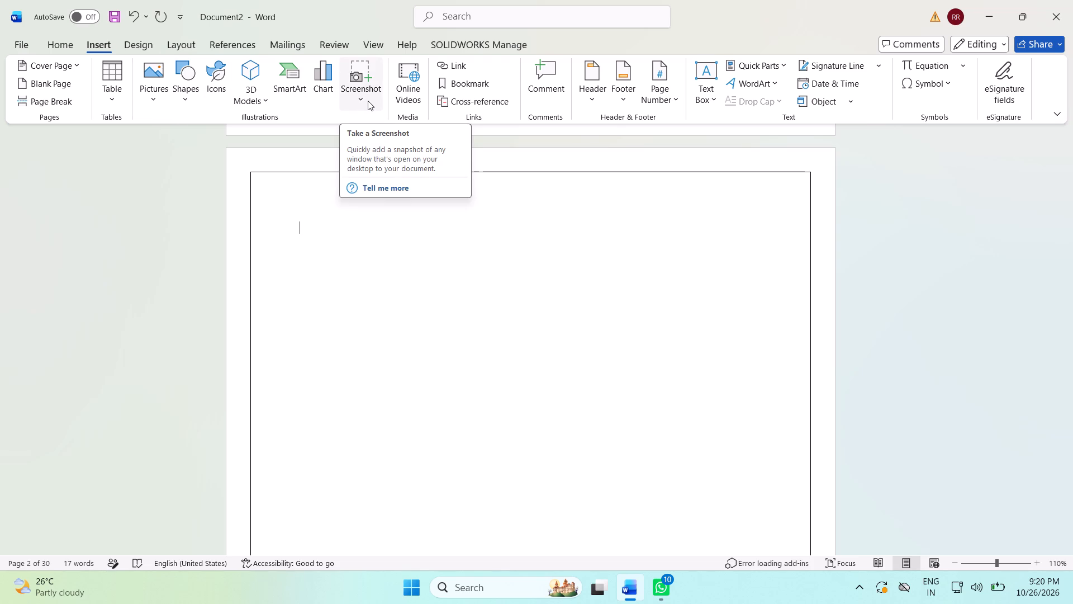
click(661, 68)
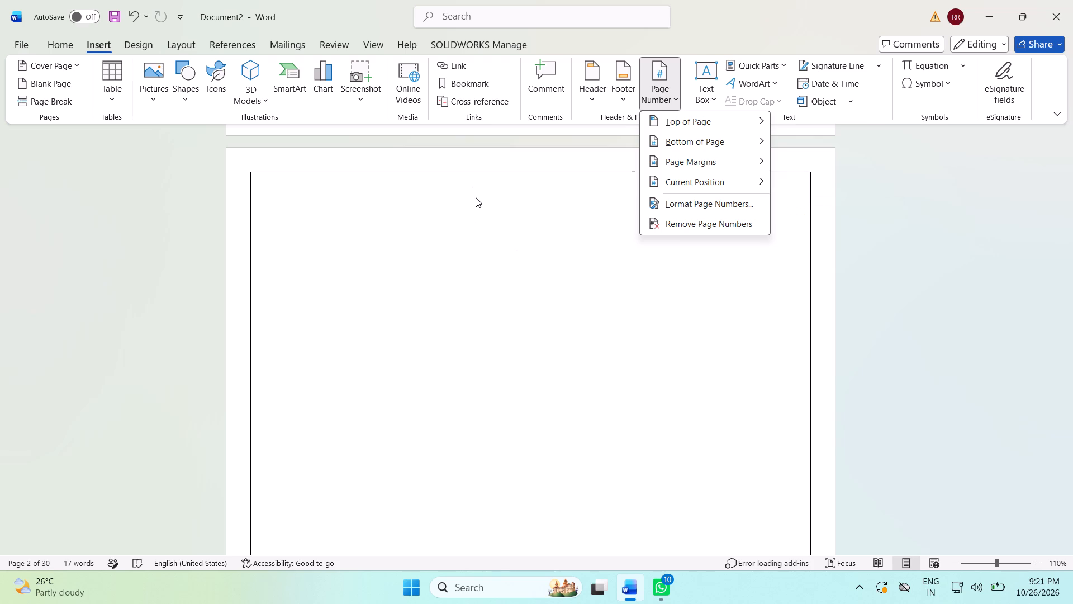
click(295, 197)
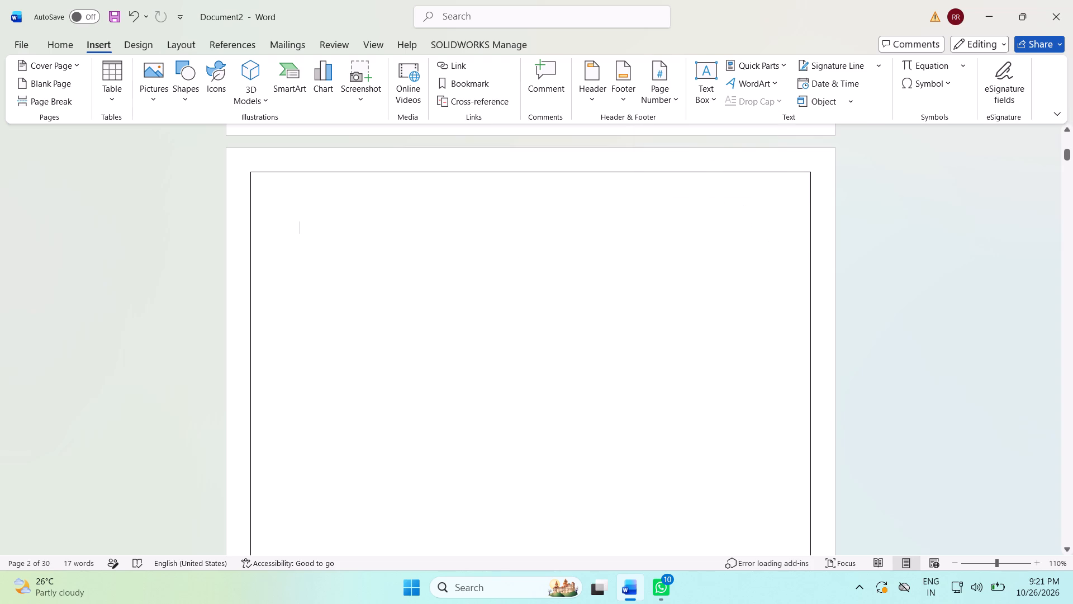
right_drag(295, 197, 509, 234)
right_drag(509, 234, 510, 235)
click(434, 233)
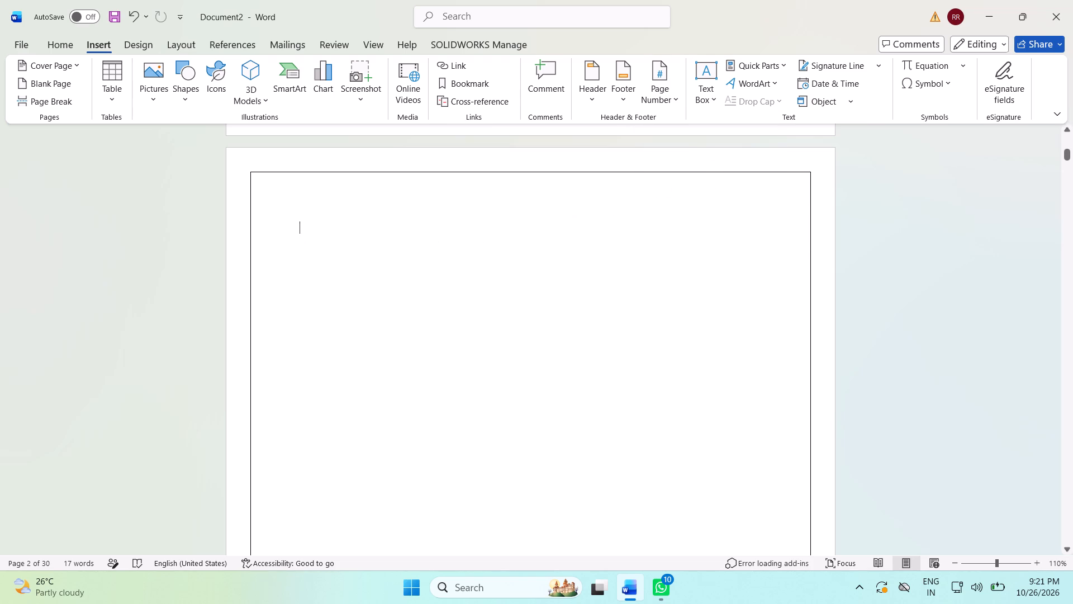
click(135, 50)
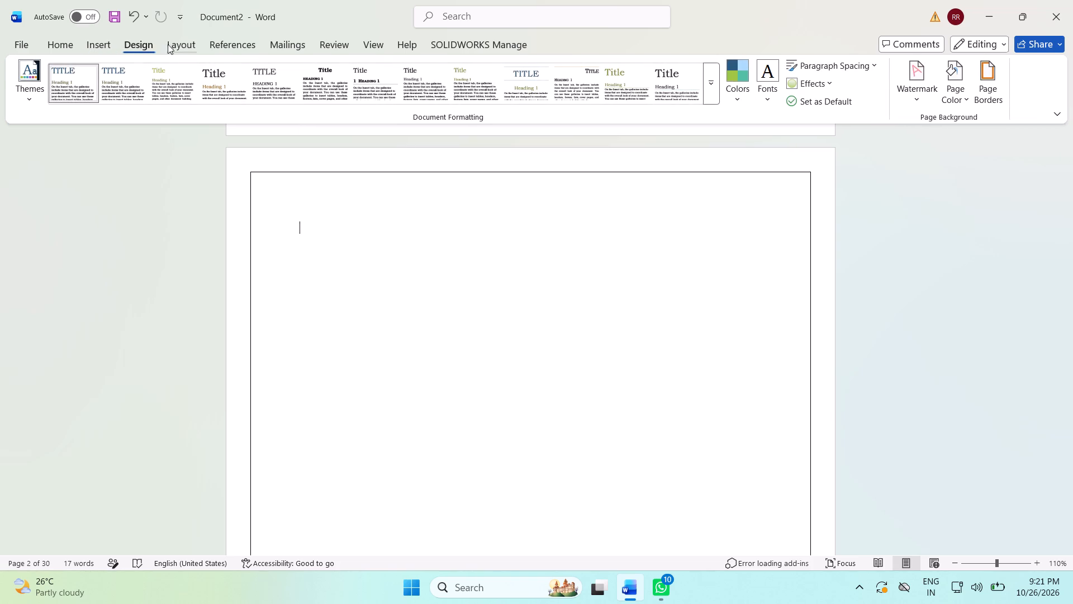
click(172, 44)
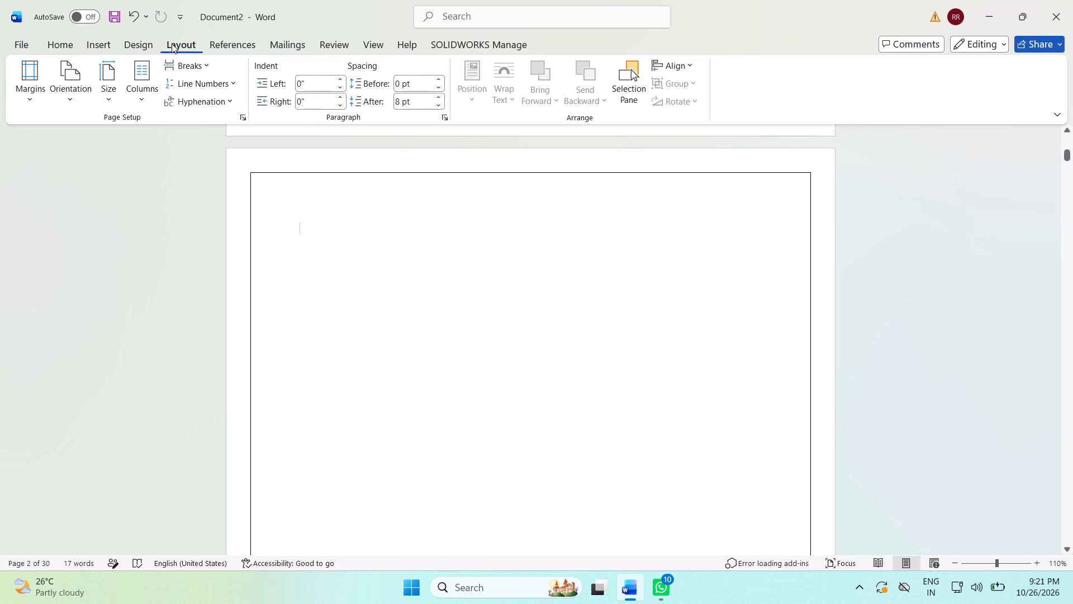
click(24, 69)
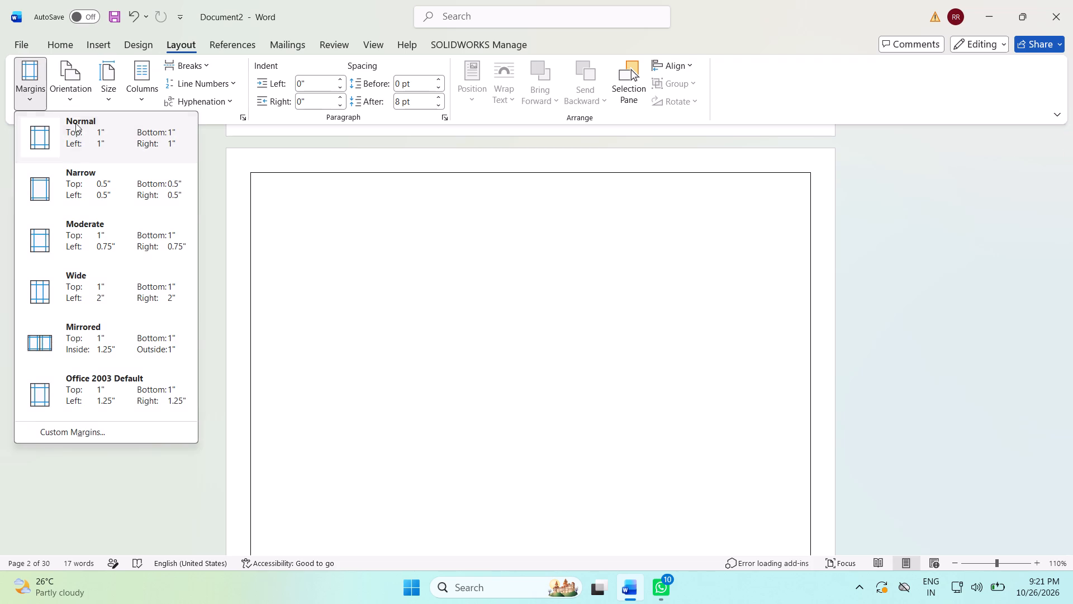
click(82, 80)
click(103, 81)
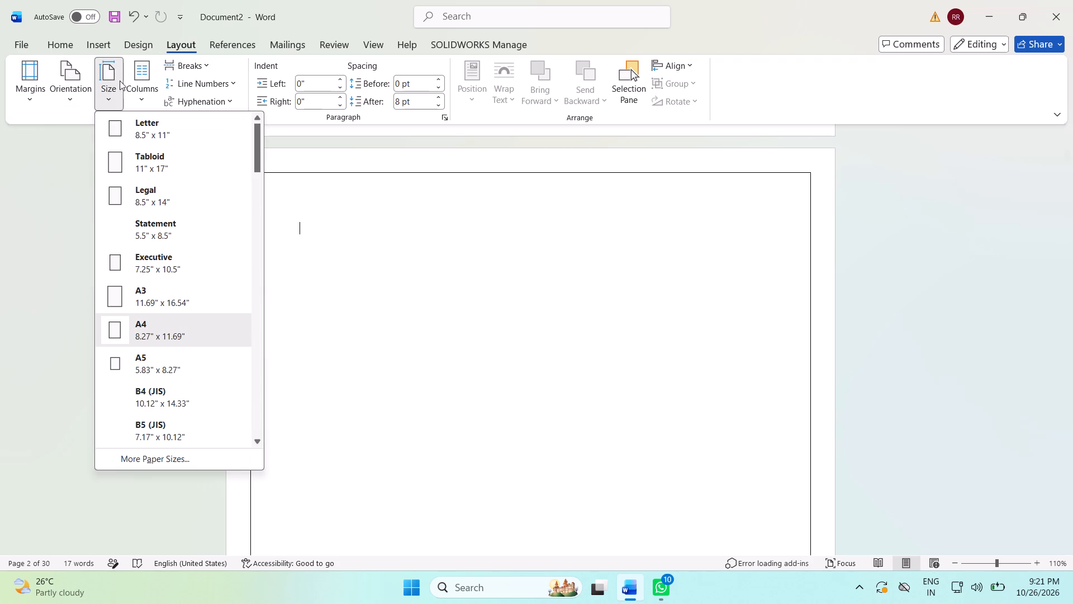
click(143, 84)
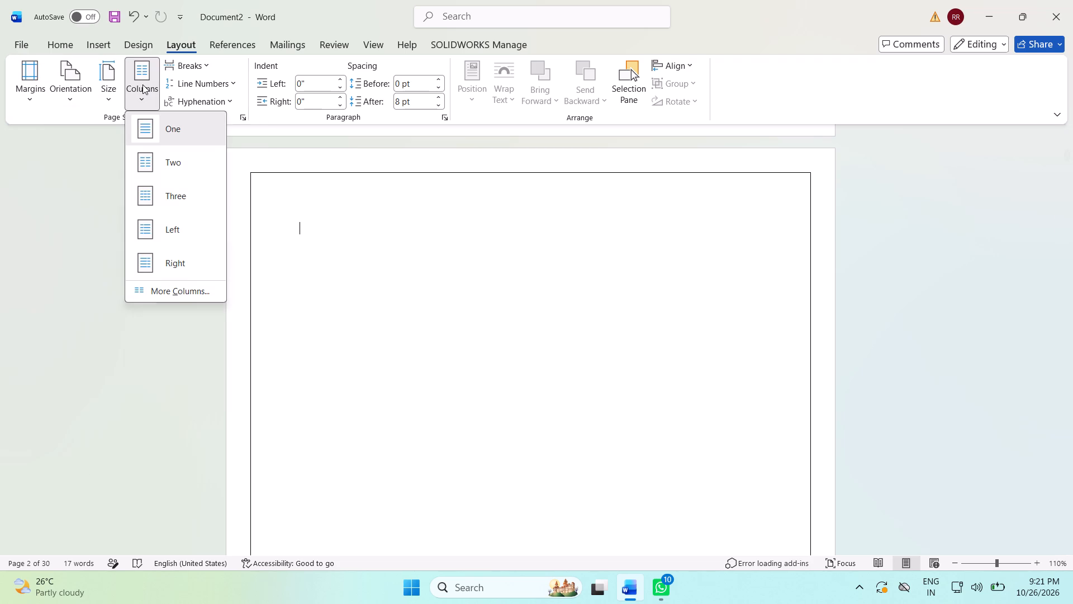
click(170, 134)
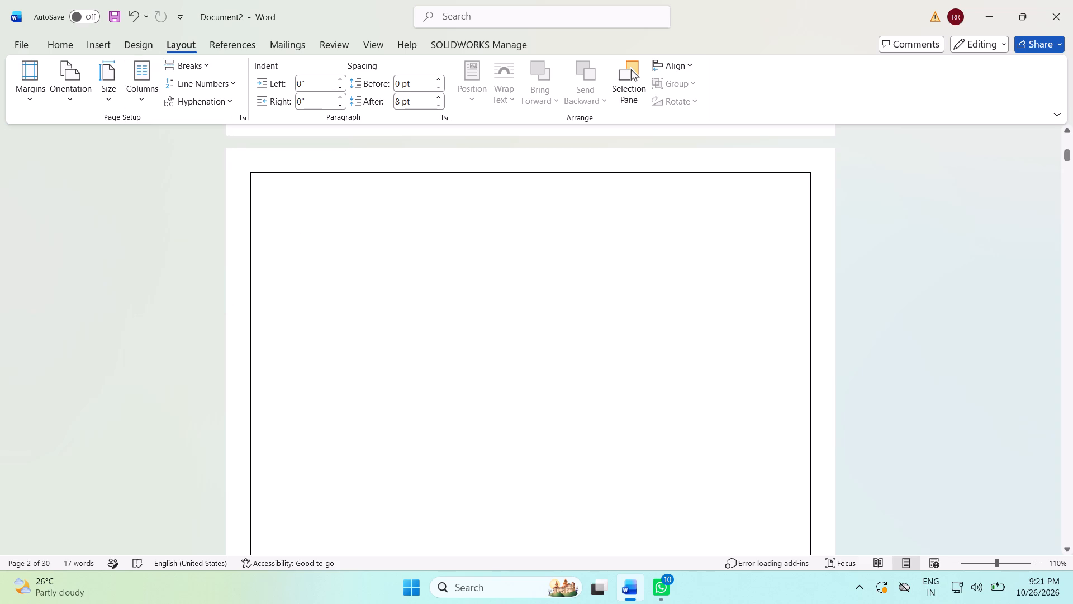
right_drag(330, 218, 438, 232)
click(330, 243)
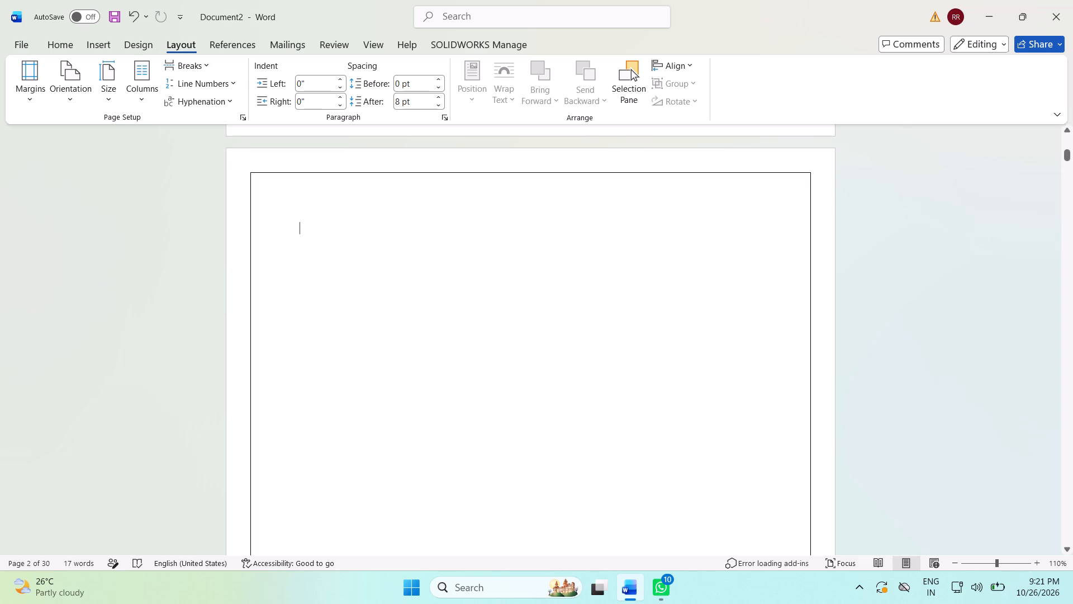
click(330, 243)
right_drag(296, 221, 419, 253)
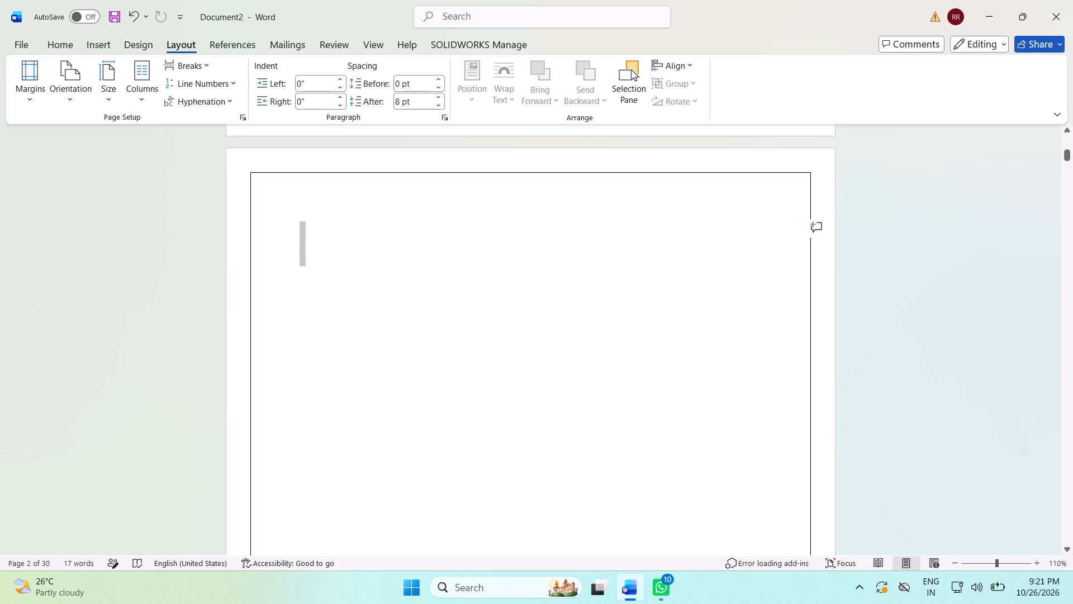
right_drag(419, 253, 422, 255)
Insert a single-cell table at the empty first line of page 2 and place the cursor inside it.
double_click(300, 238)
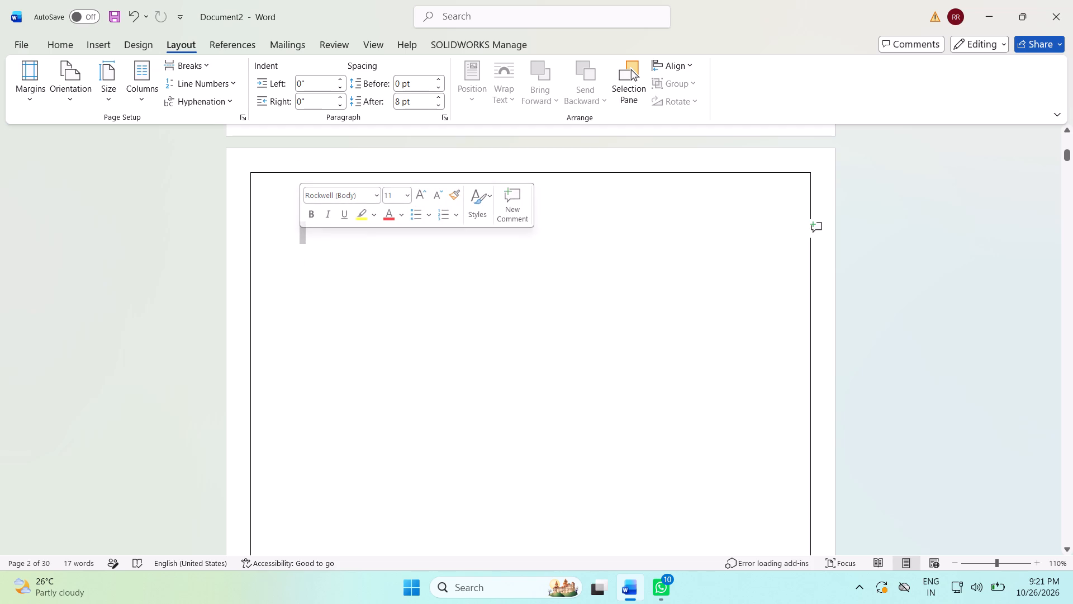
click(278, 203)
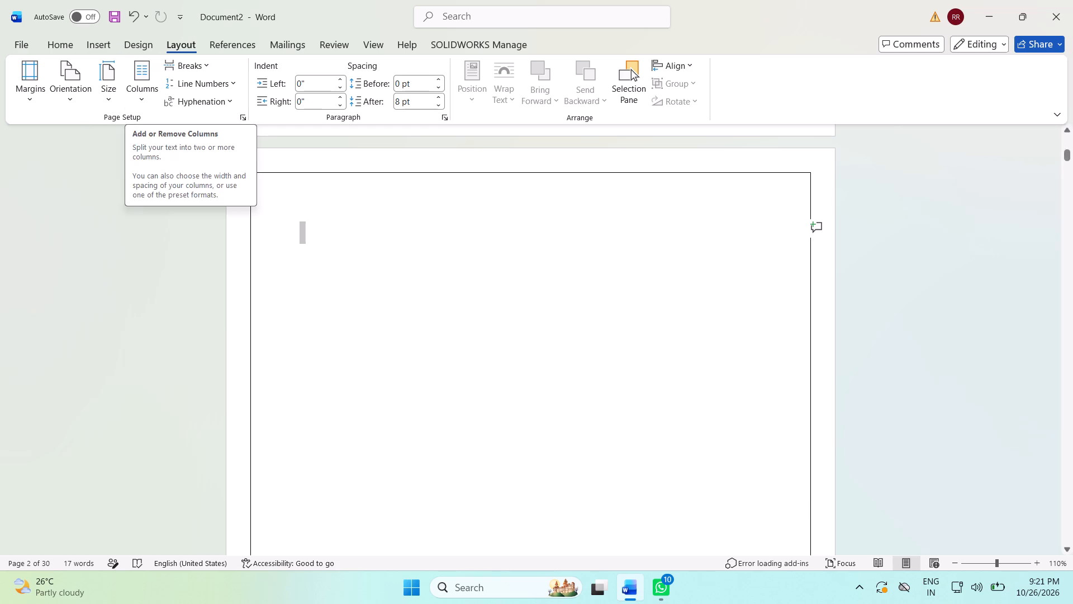
click(93, 45)
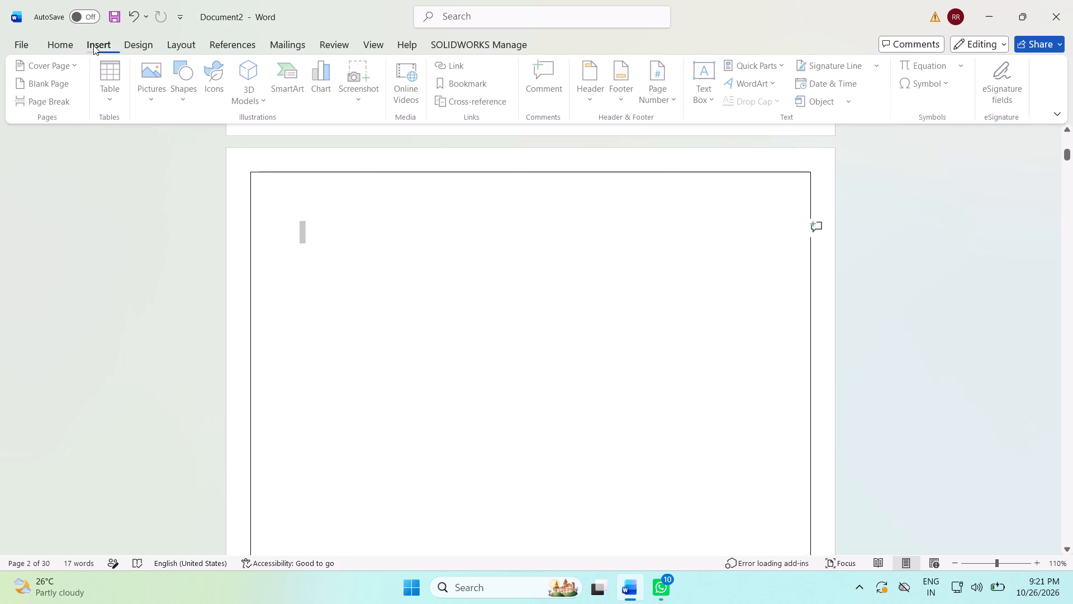
click(105, 77)
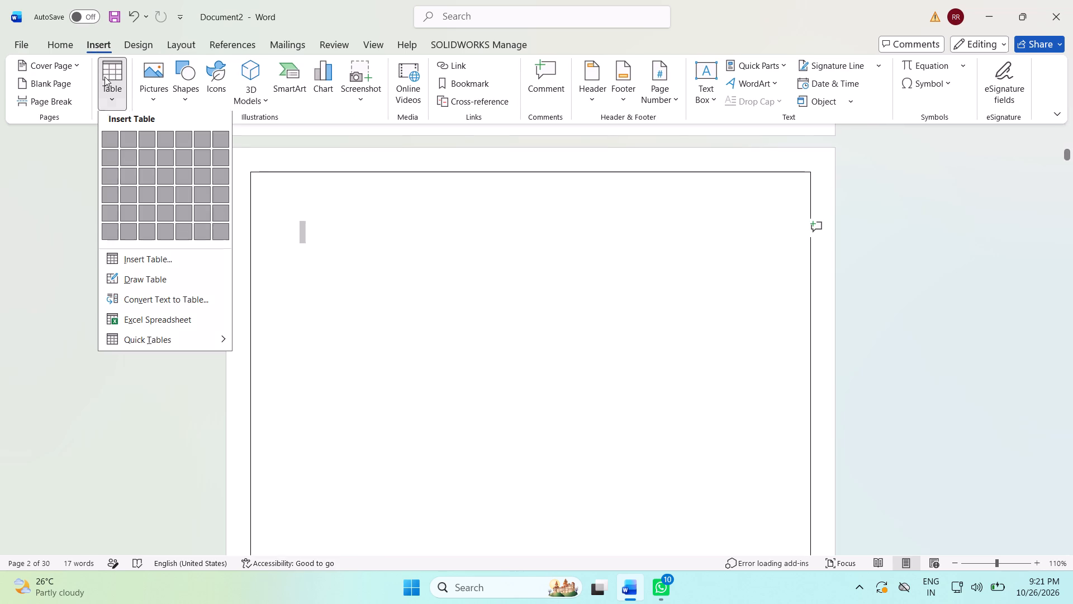
click(148, 289)
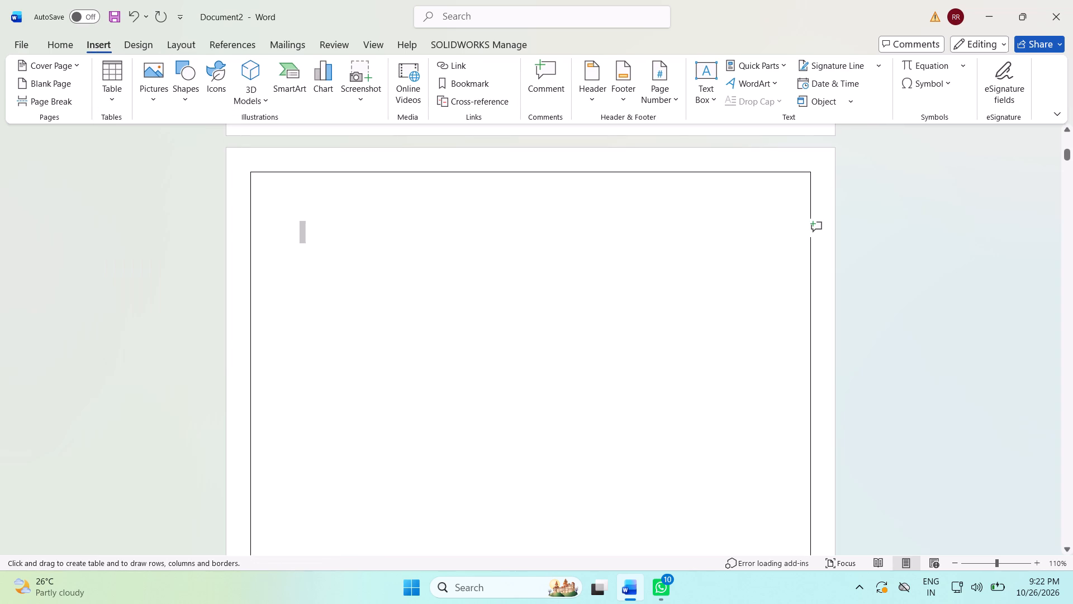
click(113, 91)
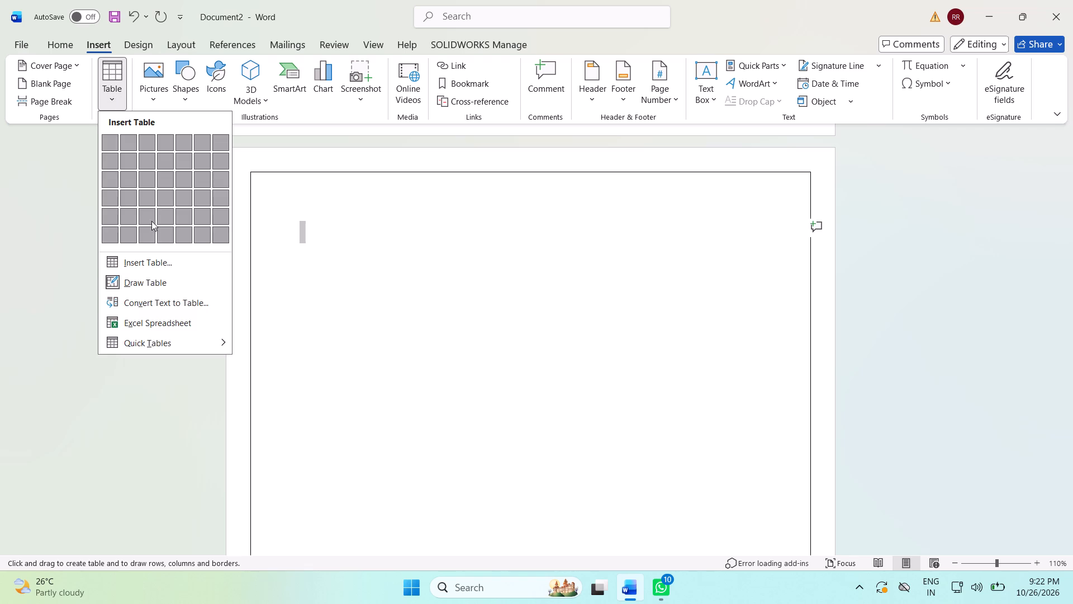
click(162, 265)
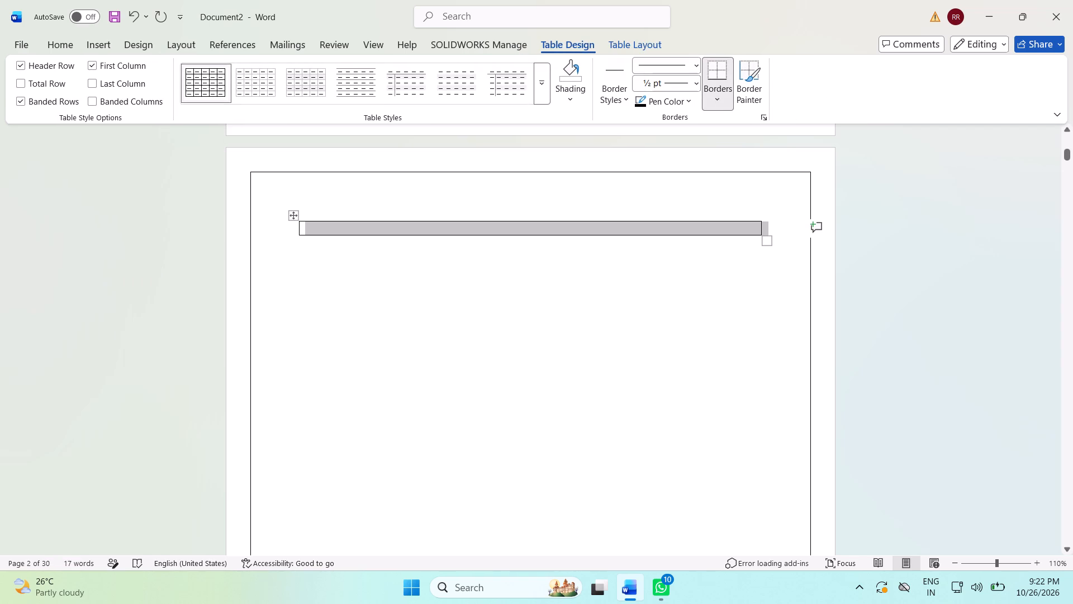
click(405, 230)
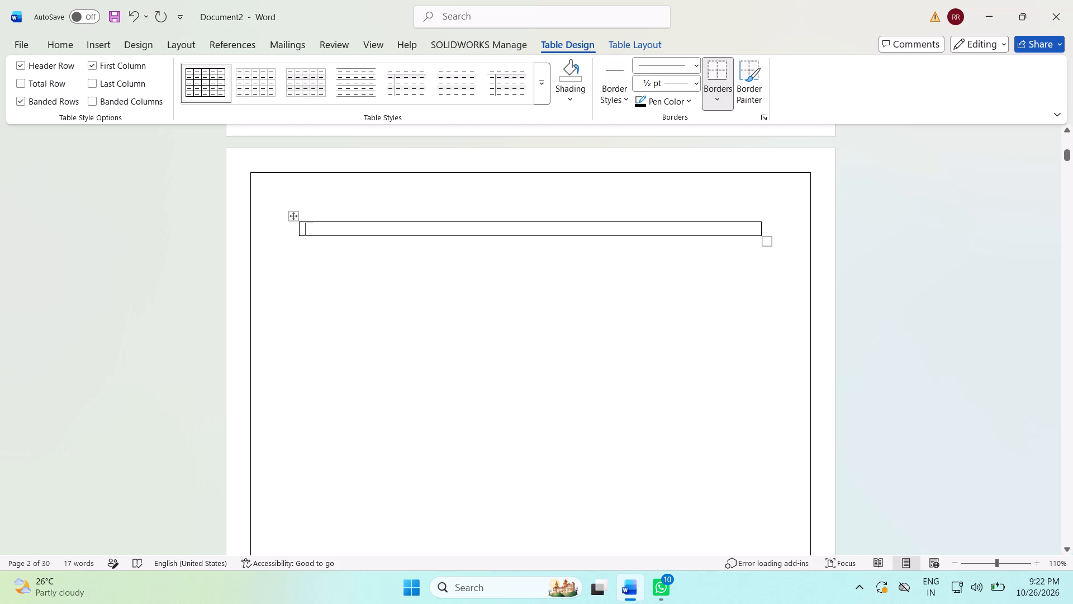
click(405, 230)
Add a second line to the single-cell table and enter the heading TABLE OF CONTENTS on its first line.
key(Return)
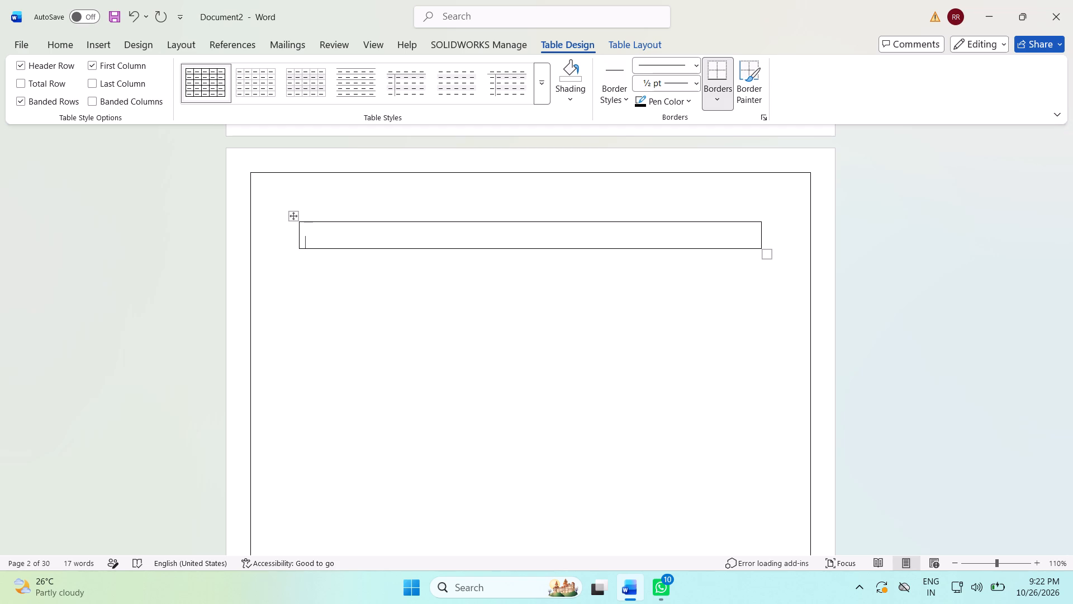
click(400, 232)
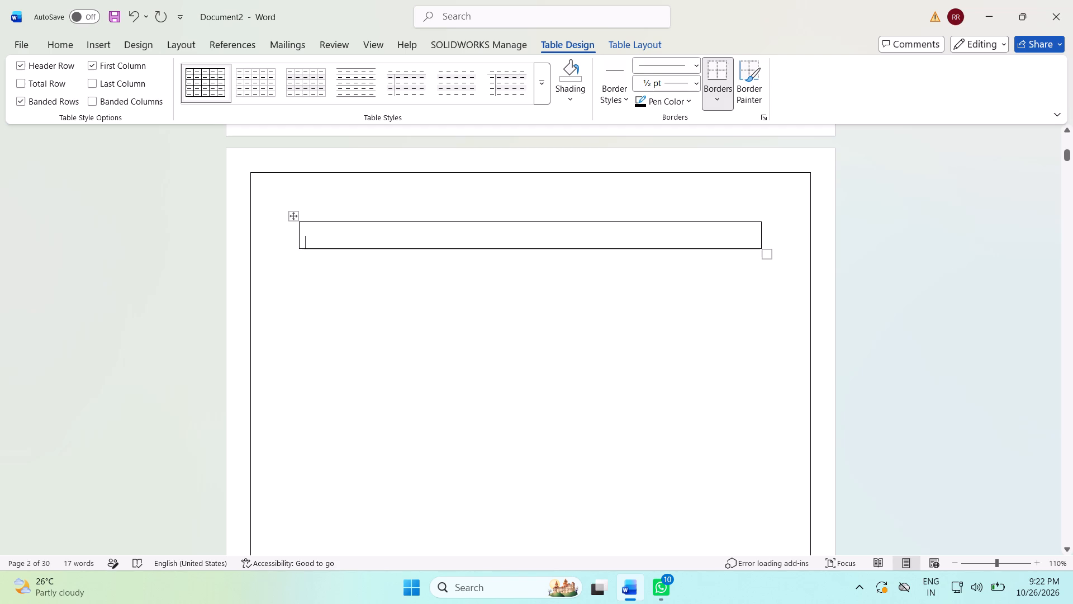
text(TA)
text(BLE OF CONTENTS)
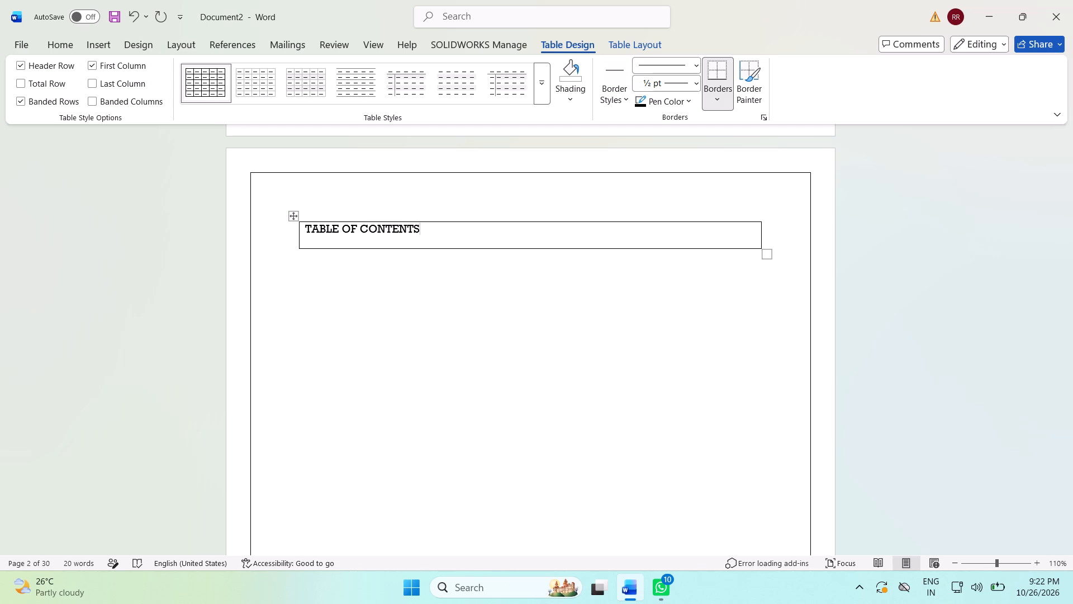
Move the TABLE OF CONTENTS heading to roughly the middle of the cell by inserting about 55 leading spaces before it.
click(308, 226)
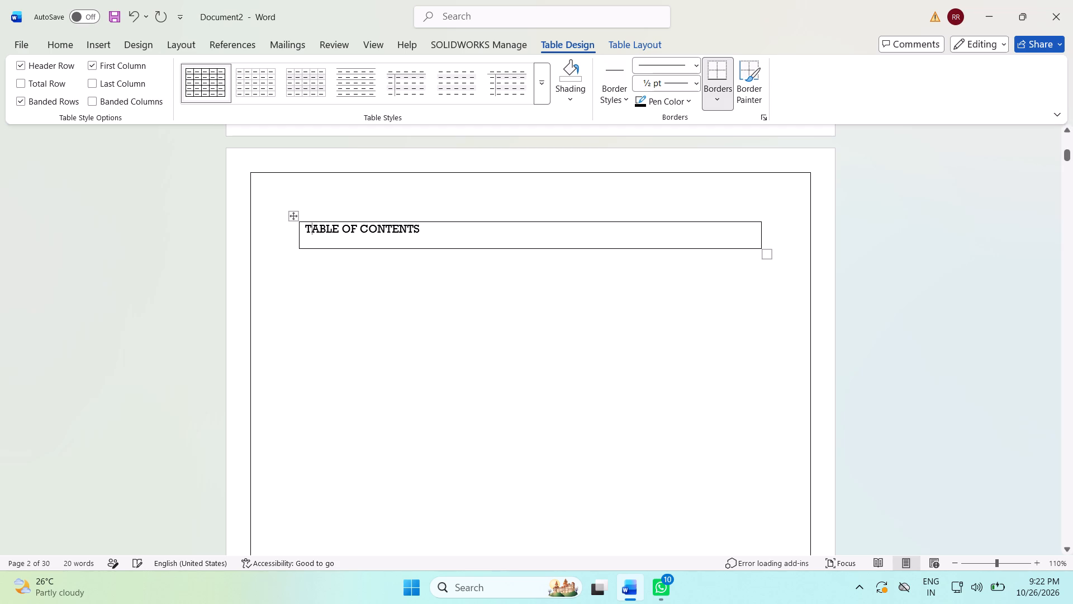
click(308, 227)
key(space)
key(space)
key(space)
key(space)
key(space)
key(space)
key(space)
key(space)
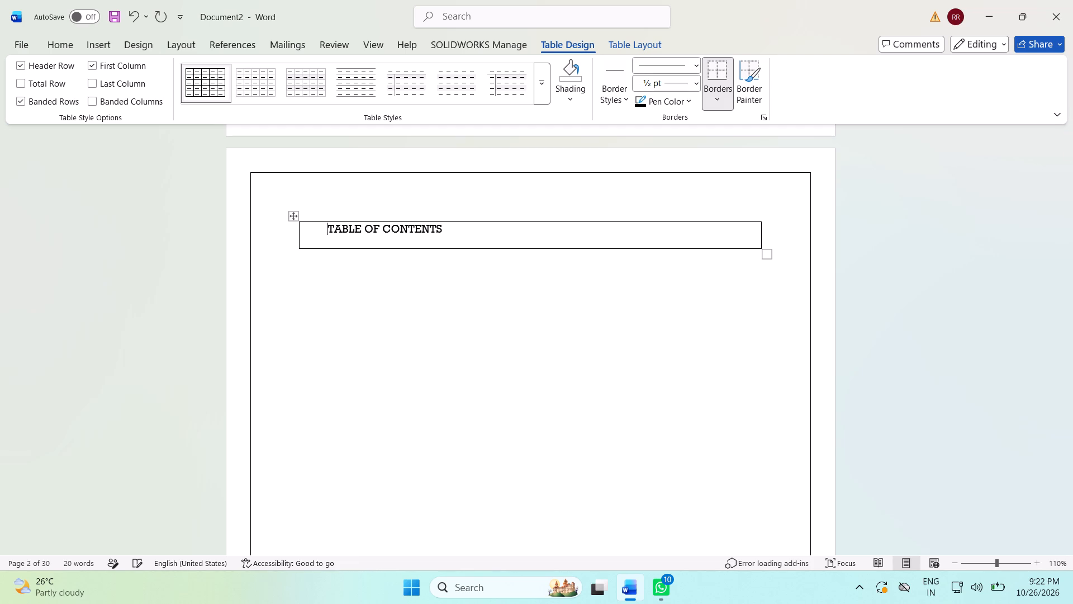
key(space)
key(space)
key(space)
key(space)
key(space)
key(space)
key(space)
key(space)
key(space)
key(space)
key(space)
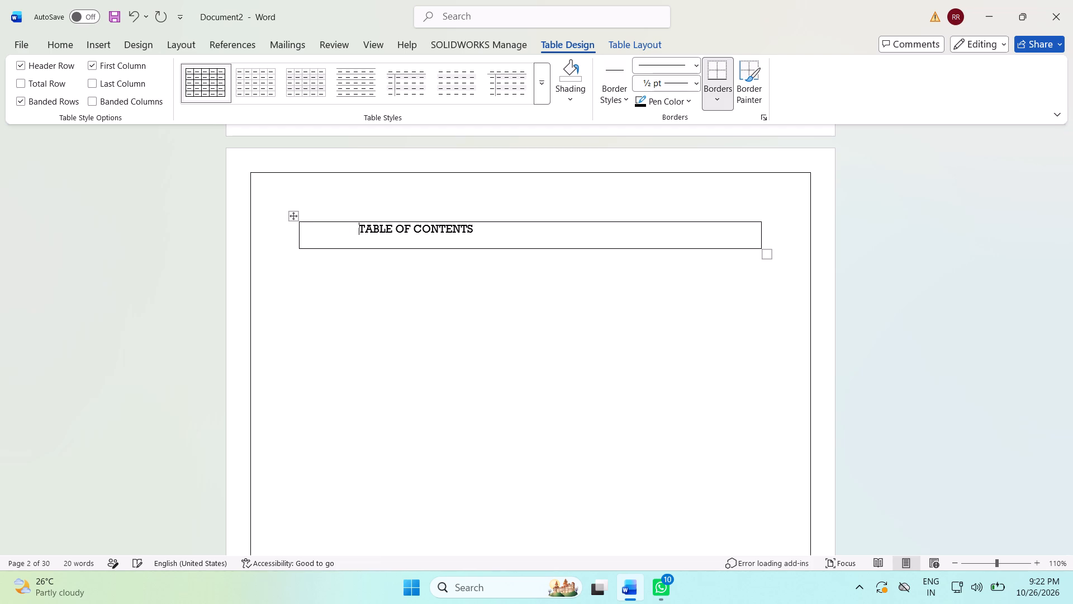
key(space)
key(space)
key(space)
key(space)
key(space)
key(space)
key(space)
key(space)
key(space)
key(space)
key(space)
key(space)
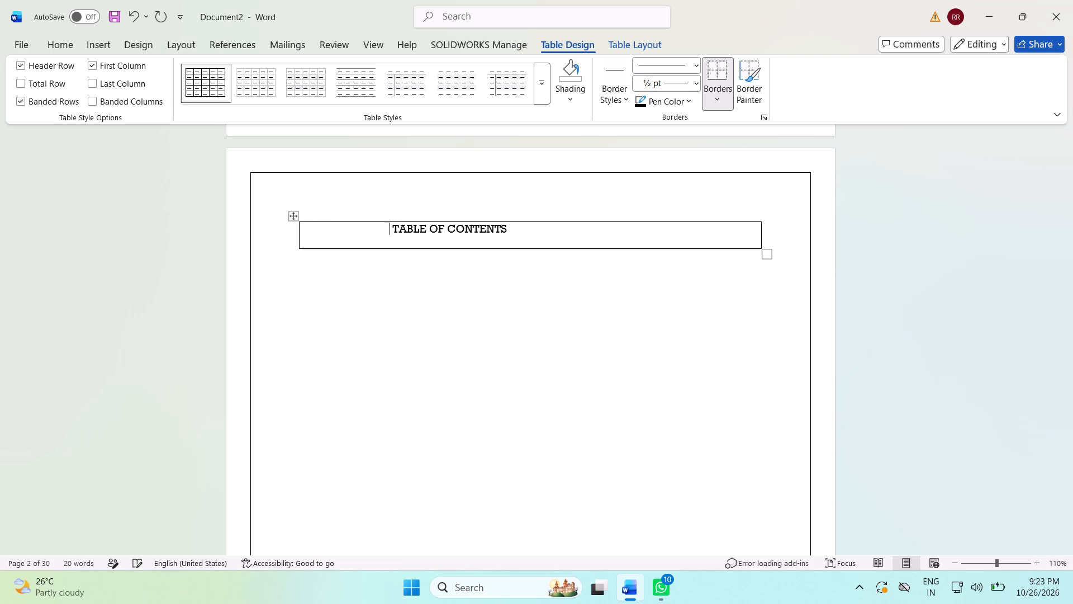
key(space)
key(space)
key(space)
key(space)
key(space)
key(space)
key(space)
key(space)
key(space)
key(space)
key(space)
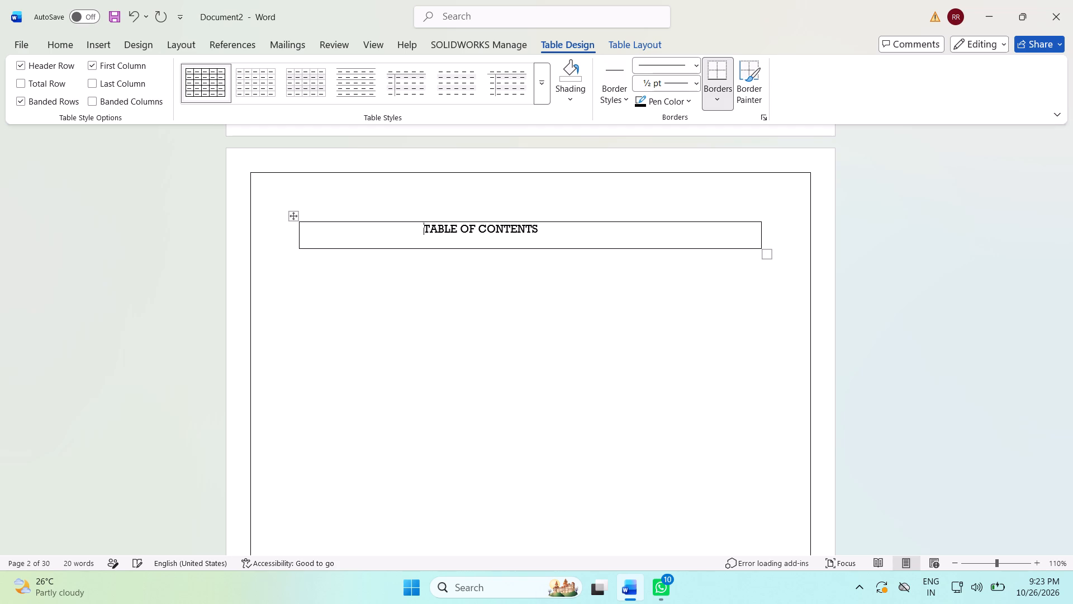
key(space)
key(space)
key(space)
key(space)
key(space)
key(space)
key(space)
key(space)
key(space)
key(space)
key(space)
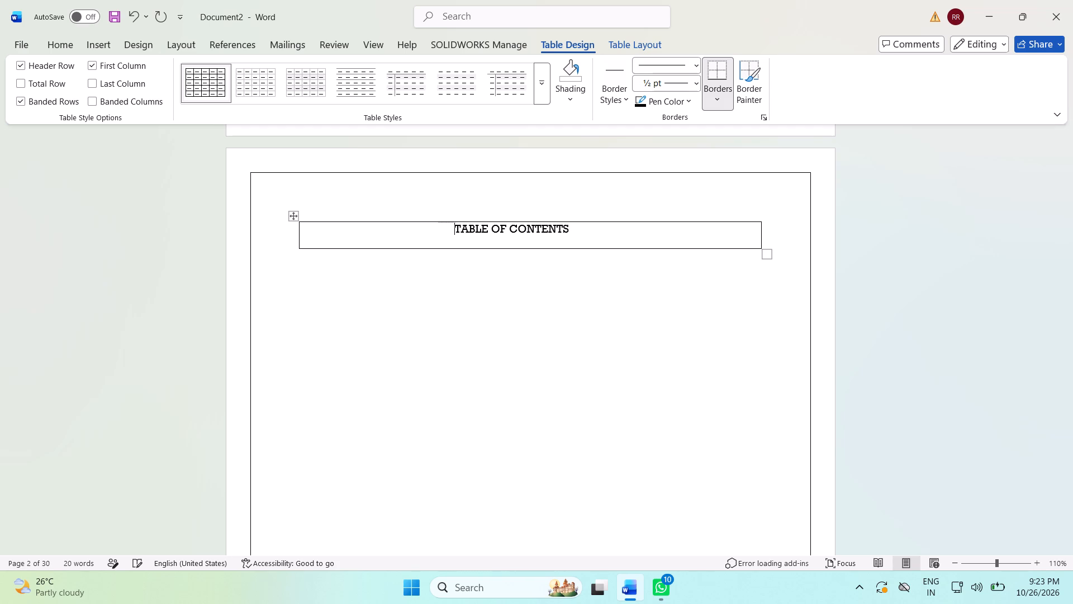
key(space)
key(space)
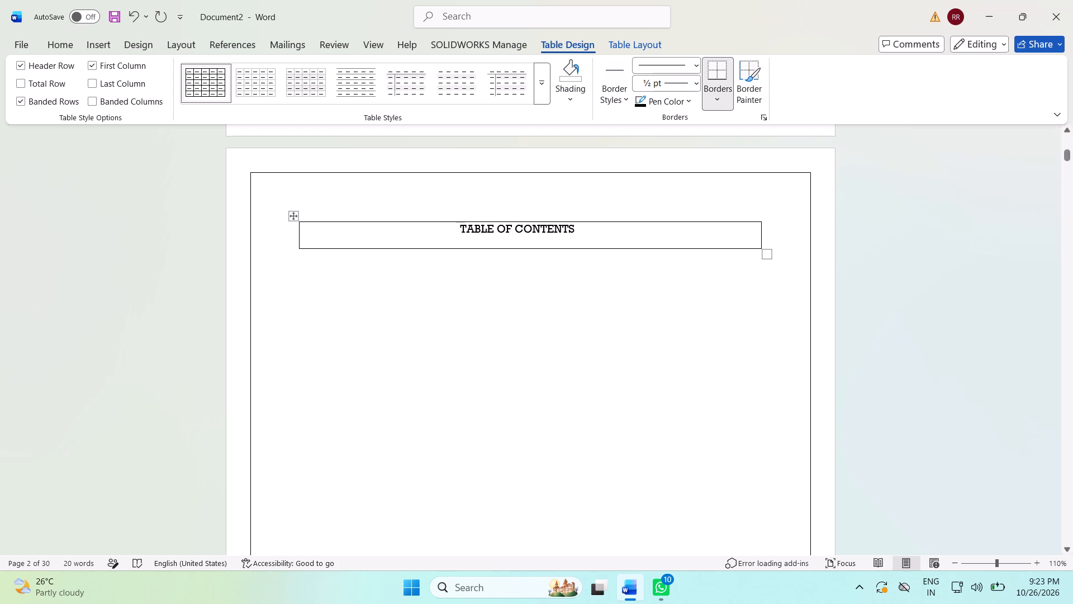
Format the TABLE OF CONTENTS heading text as bold and underlined.
click(62, 44)
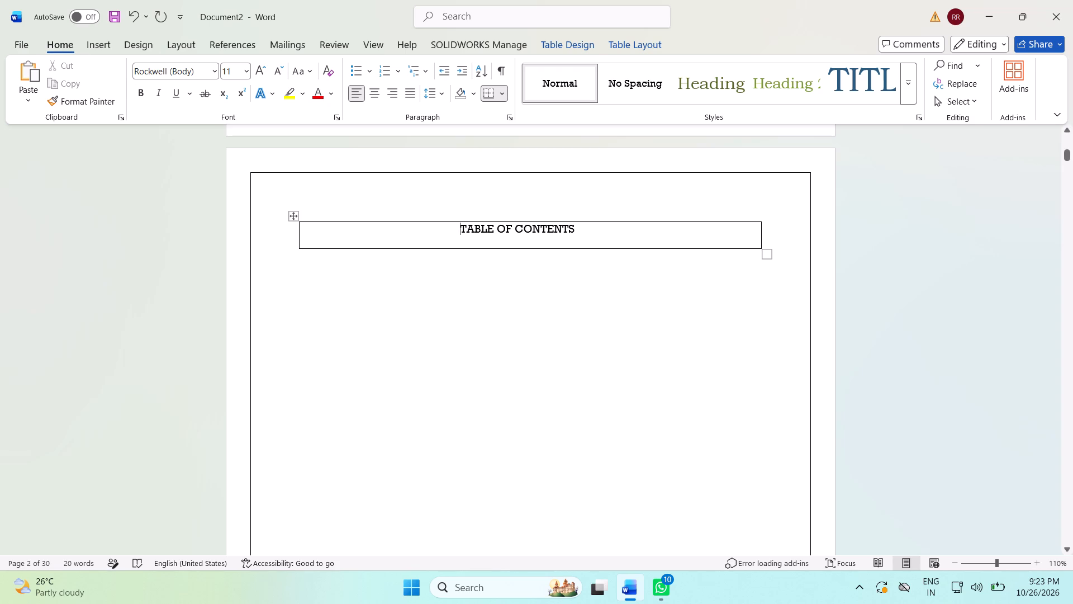
drag(462, 230, 478, 224)
drag(478, 224, 555, 228)
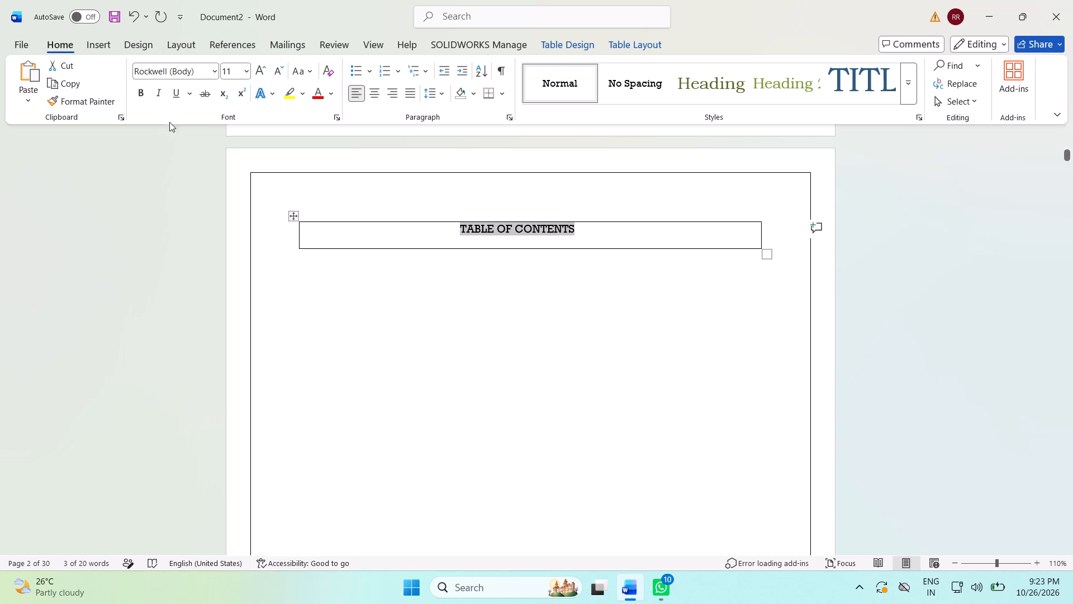
click(137, 96)
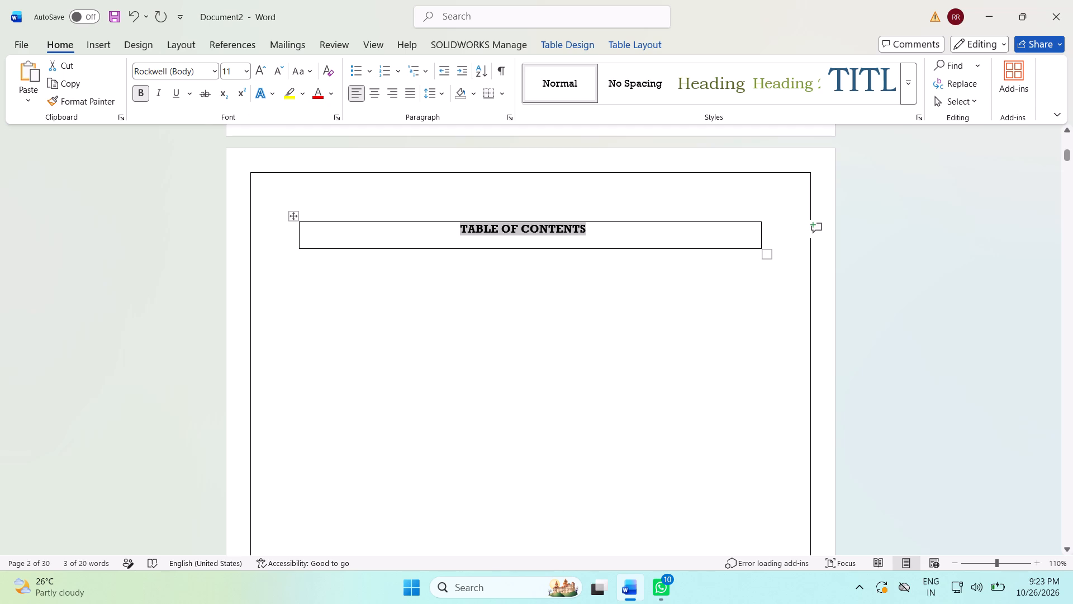
click(593, 229)
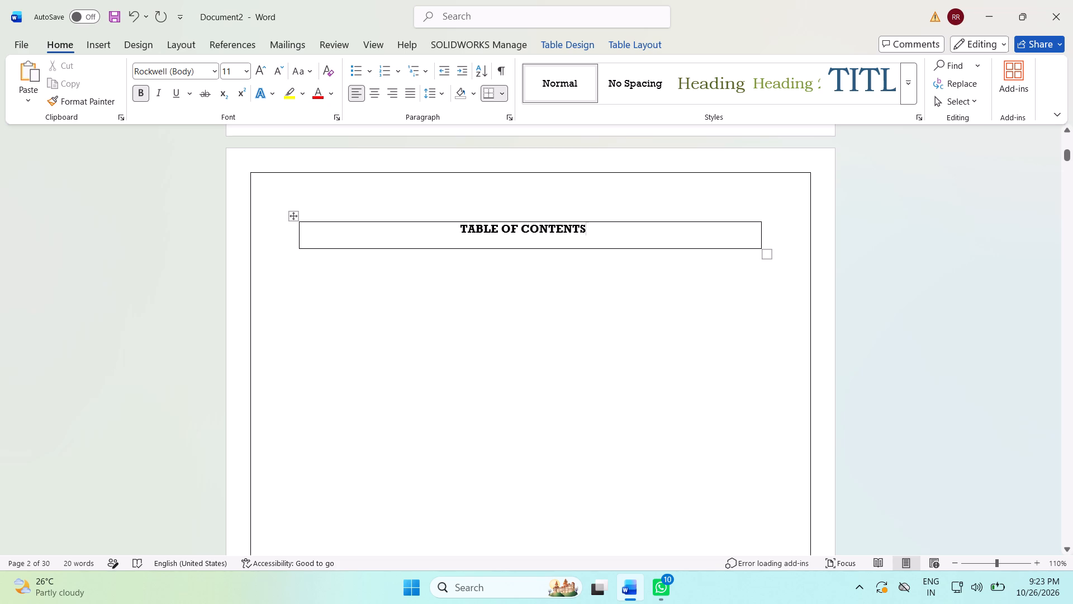
drag(462, 229, 468, 228)
drag(468, 228, 566, 226)
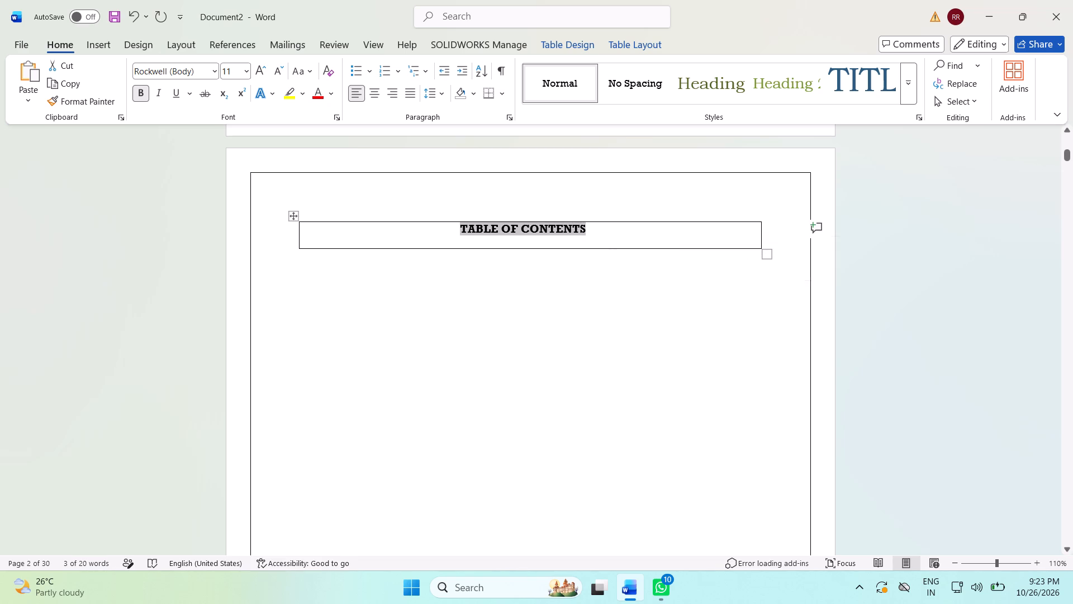
click(172, 99)
click(612, 226)
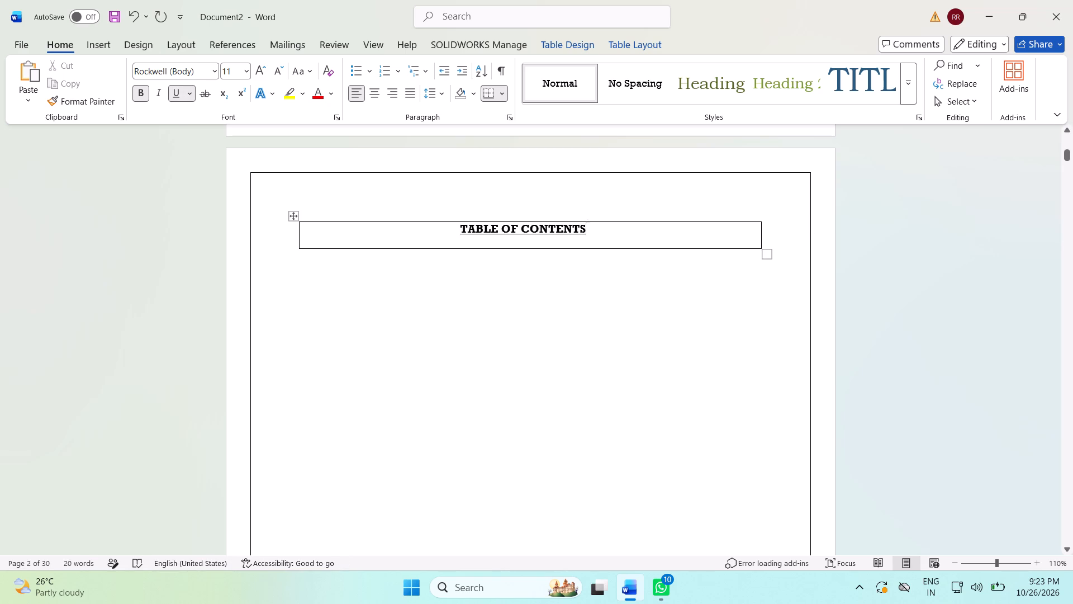
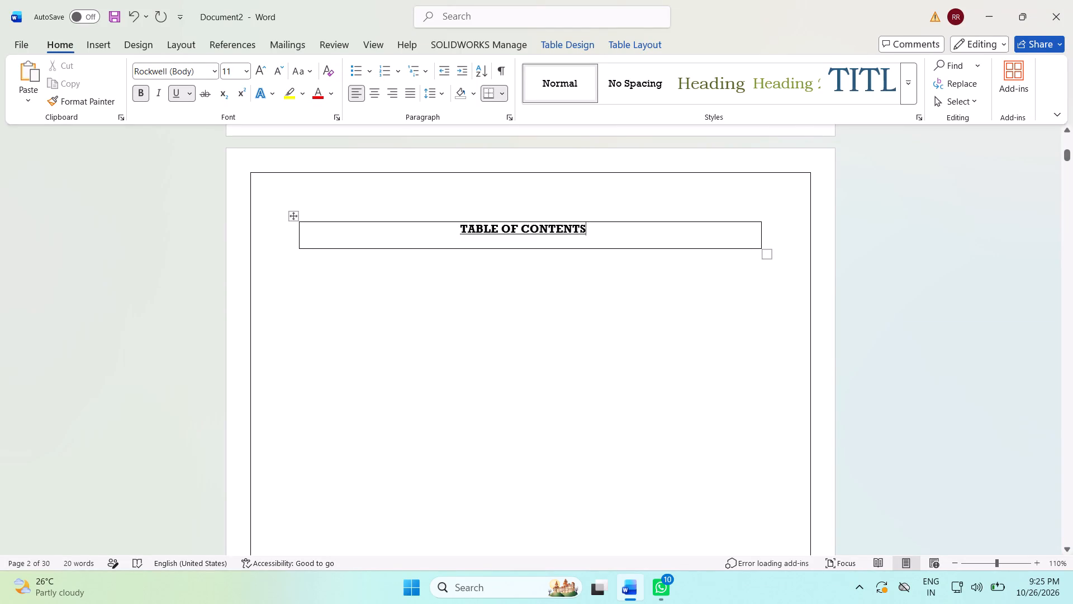
Increase the font size of the TABLE OF CONTENTS heading to 12 points.
drag(462, 227, 557, 236)
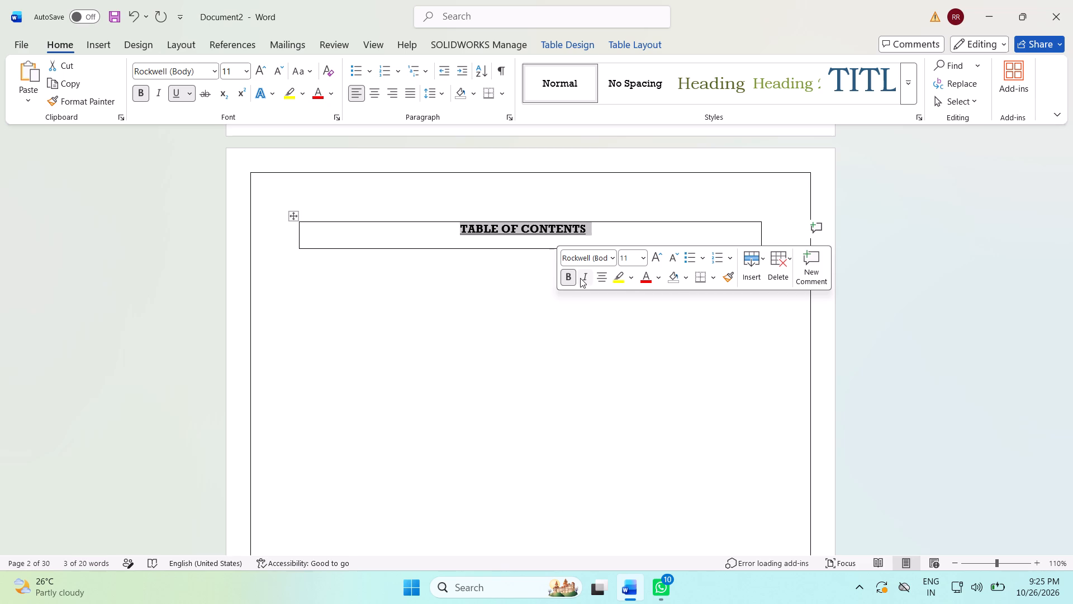
click(652, 262)
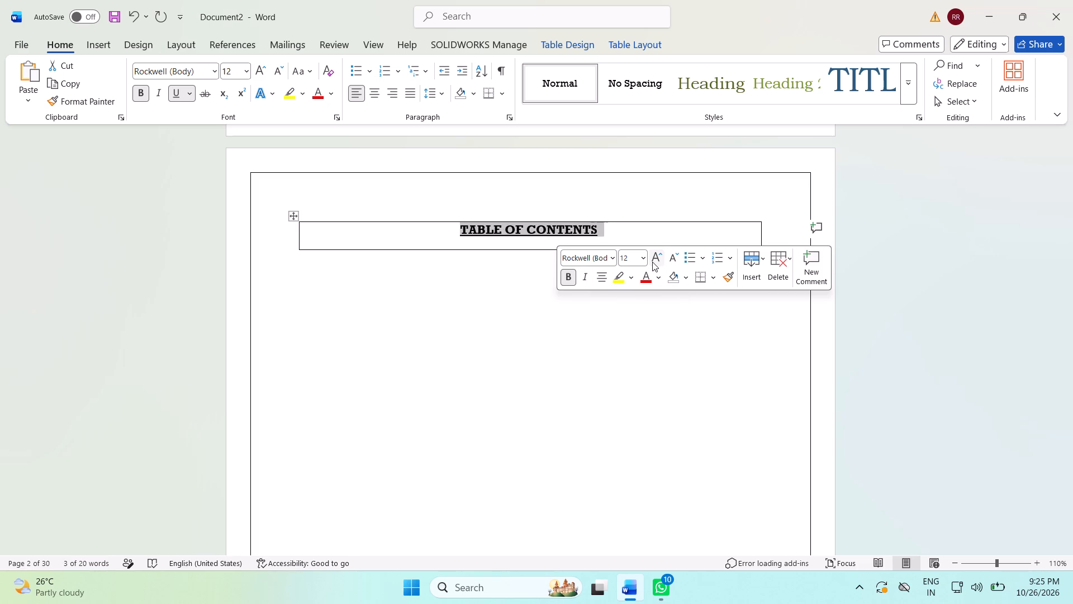
click(605, 215)
click(600, 289)
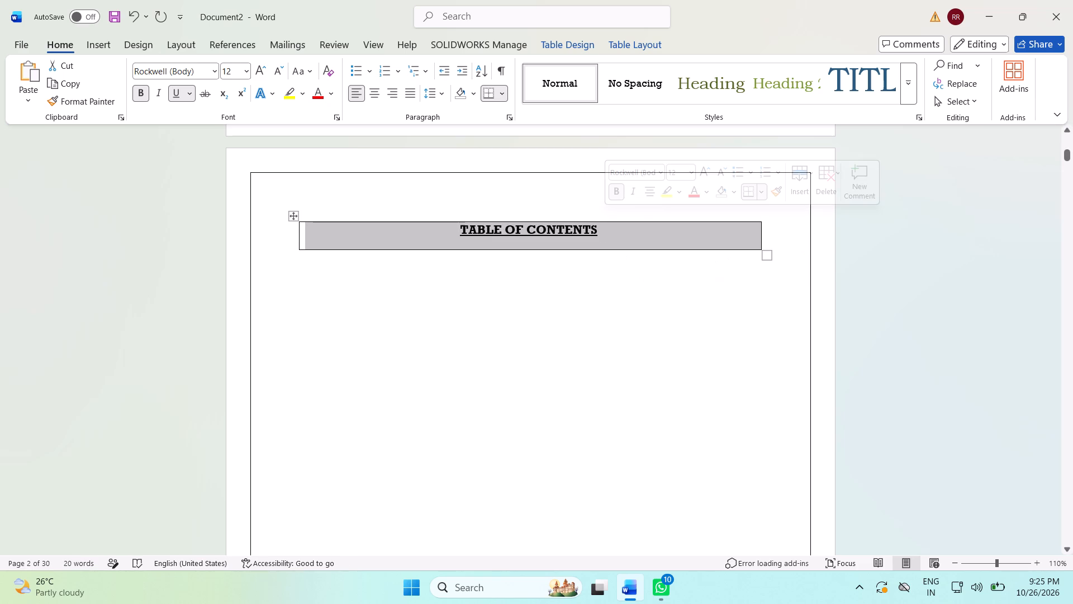
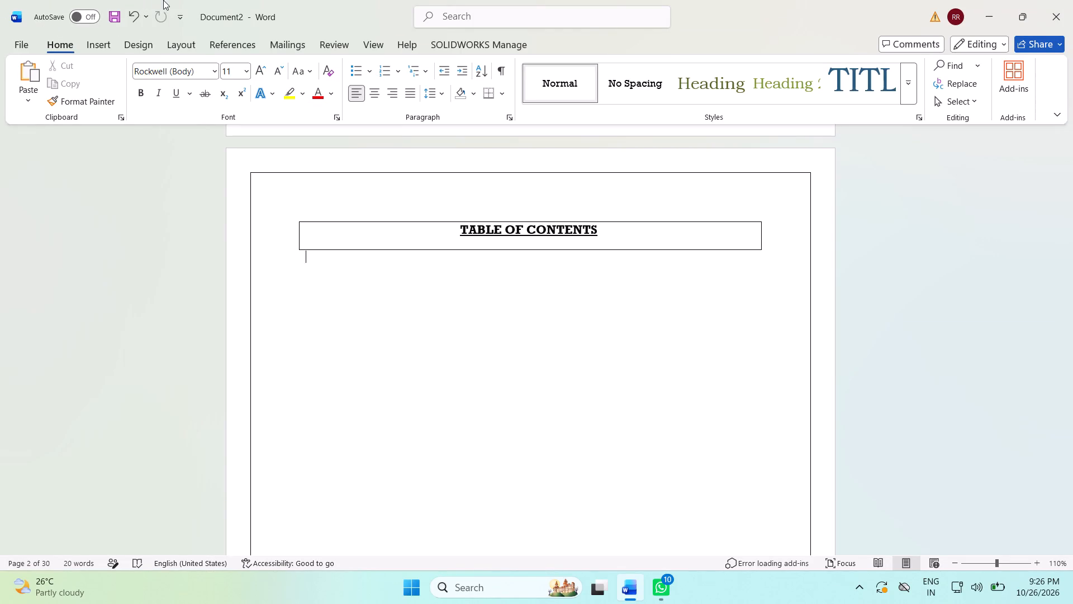
Insert a Manual Table as the table of contents below the boxed heading on the second page.
click(213, 45)
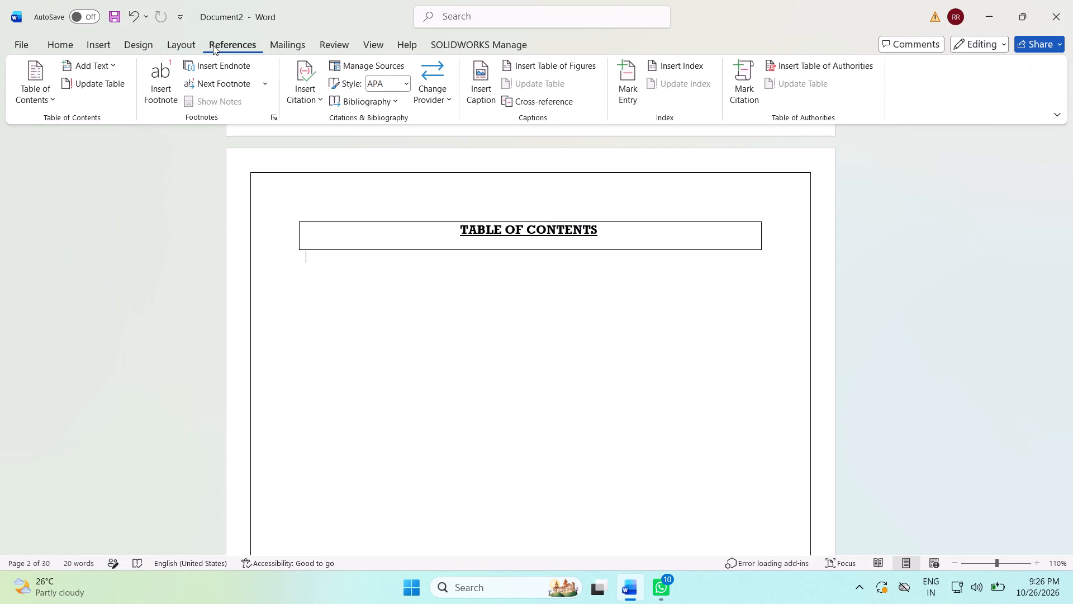
click(36, 73)
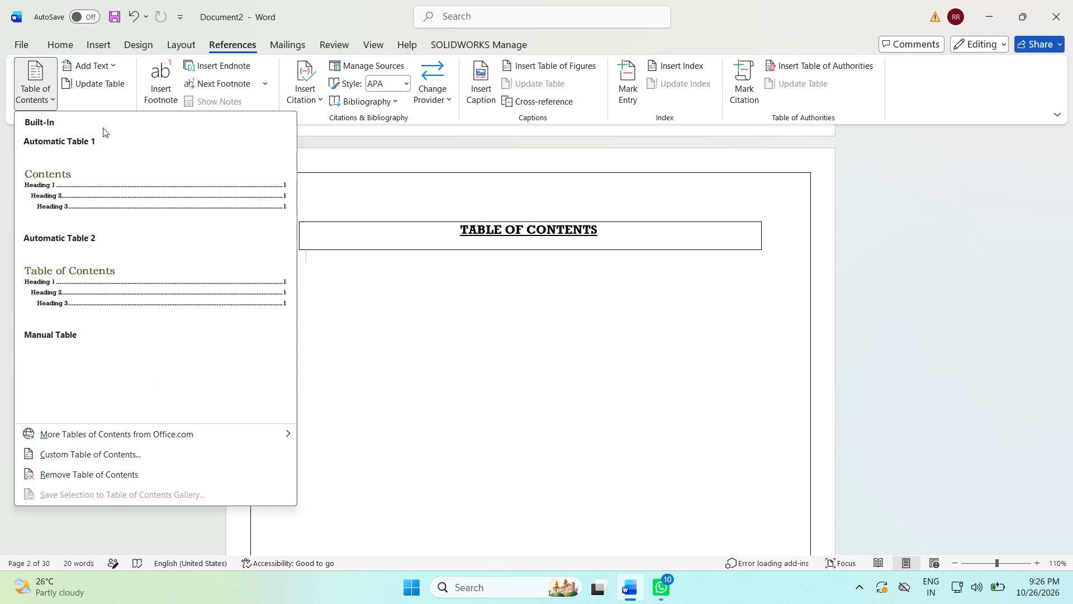
click(96, 404)
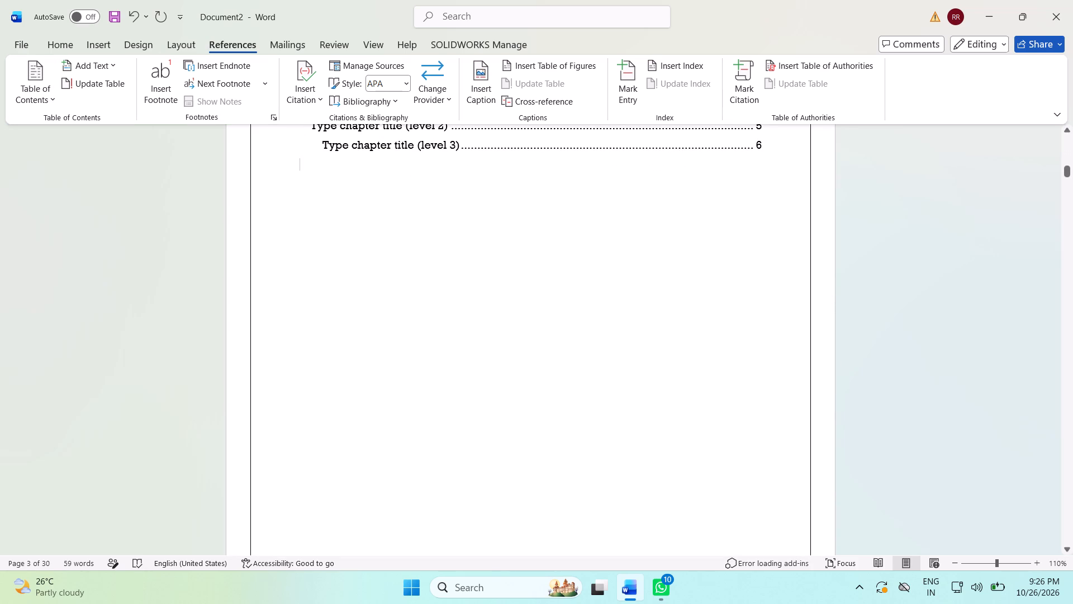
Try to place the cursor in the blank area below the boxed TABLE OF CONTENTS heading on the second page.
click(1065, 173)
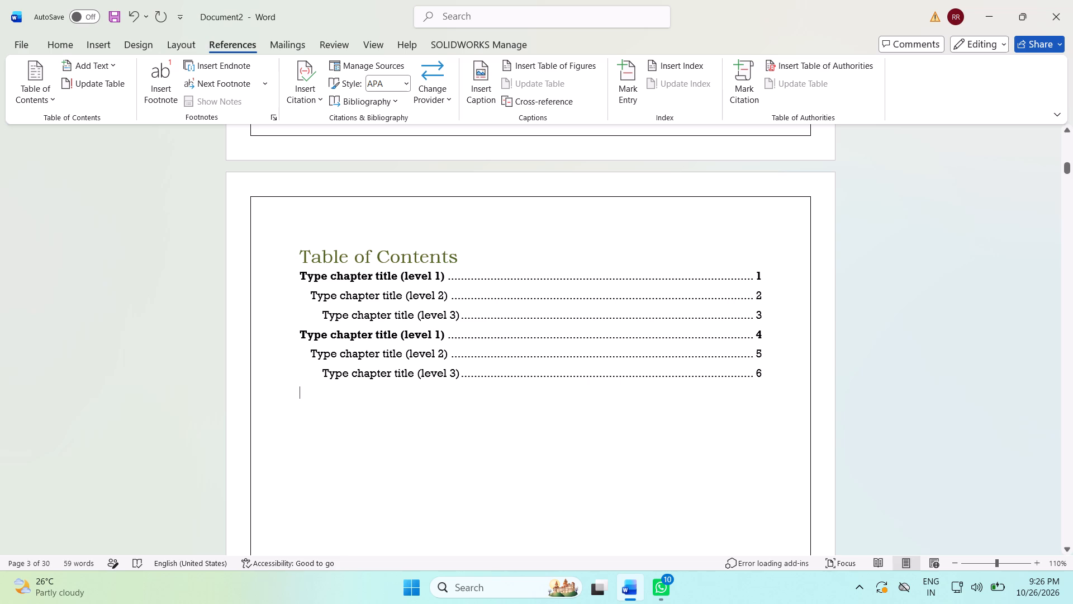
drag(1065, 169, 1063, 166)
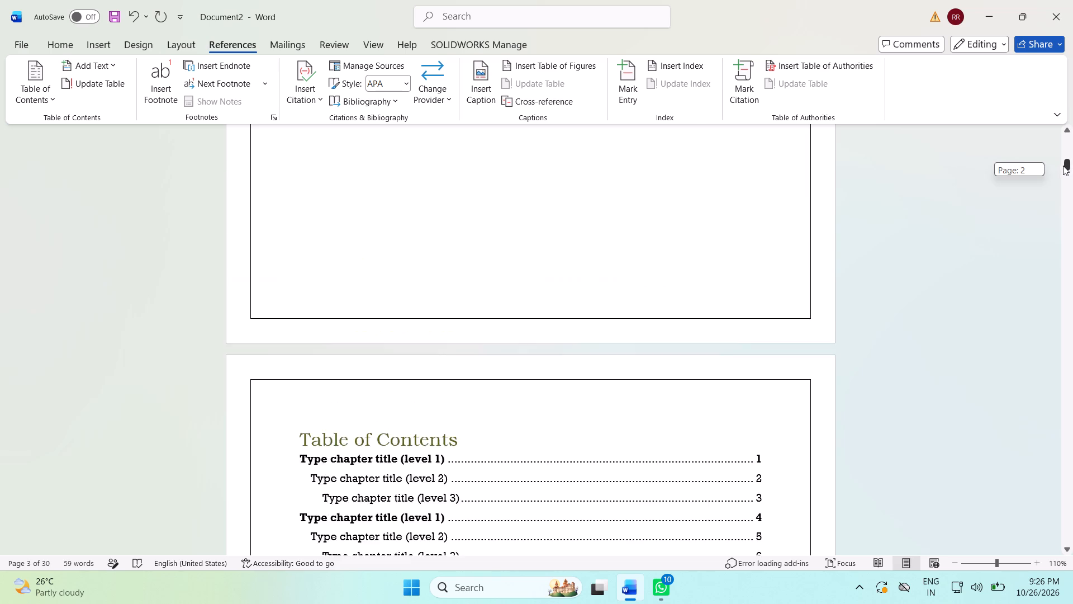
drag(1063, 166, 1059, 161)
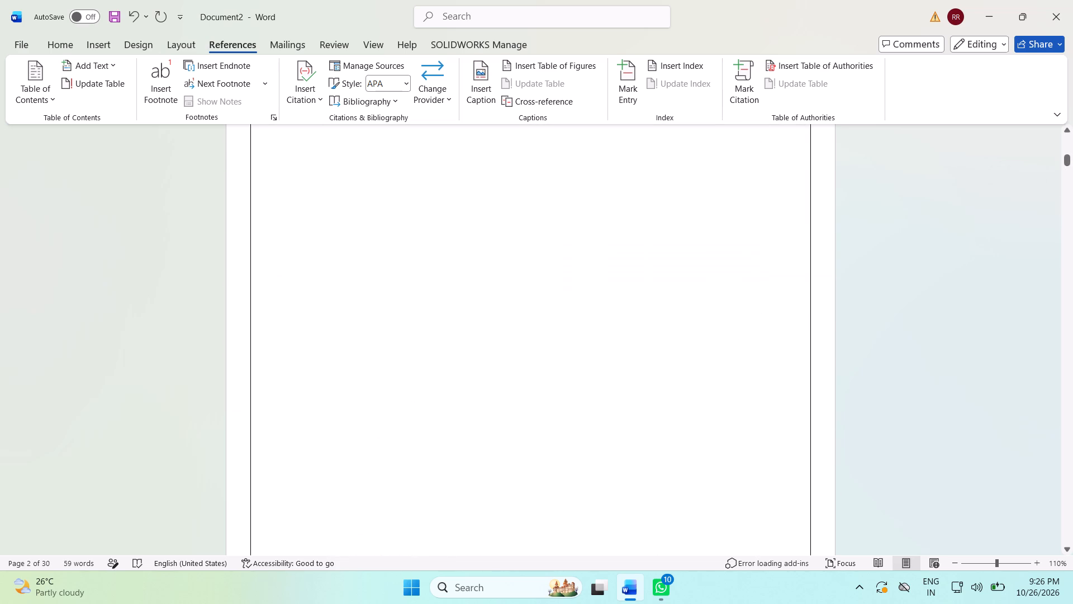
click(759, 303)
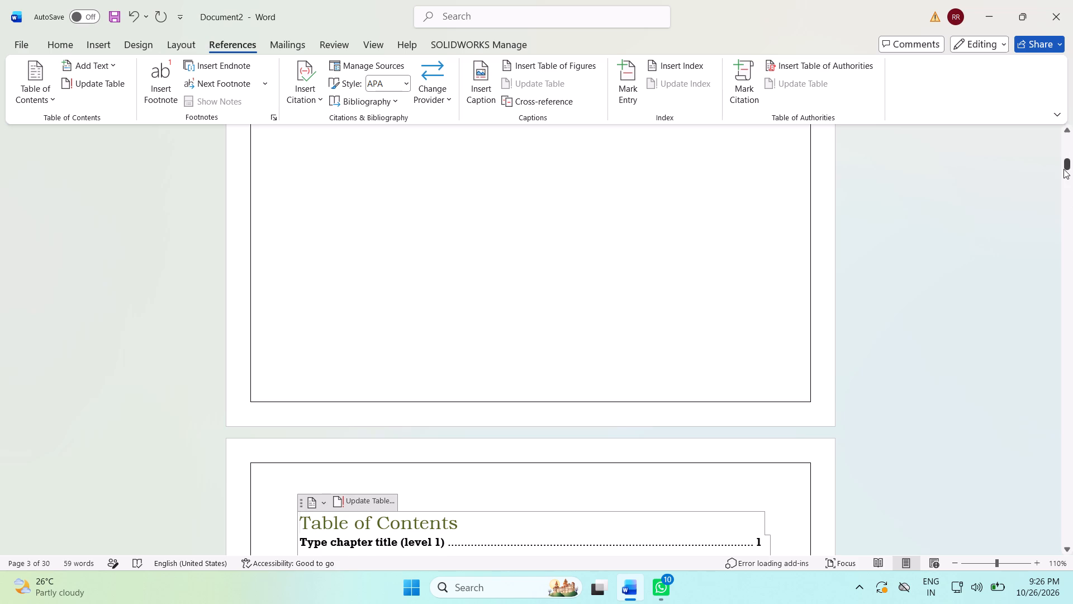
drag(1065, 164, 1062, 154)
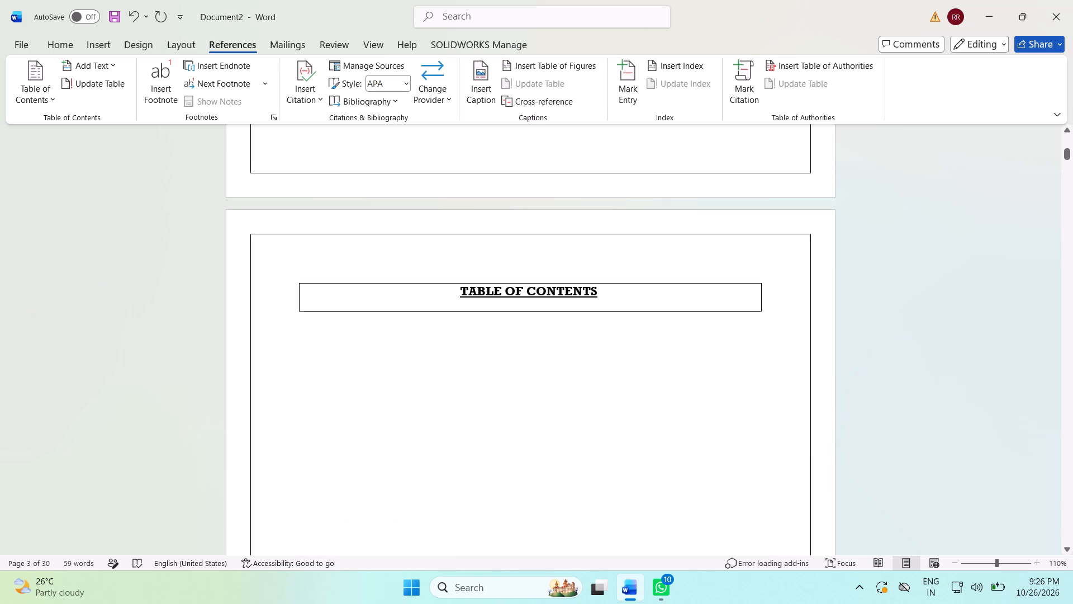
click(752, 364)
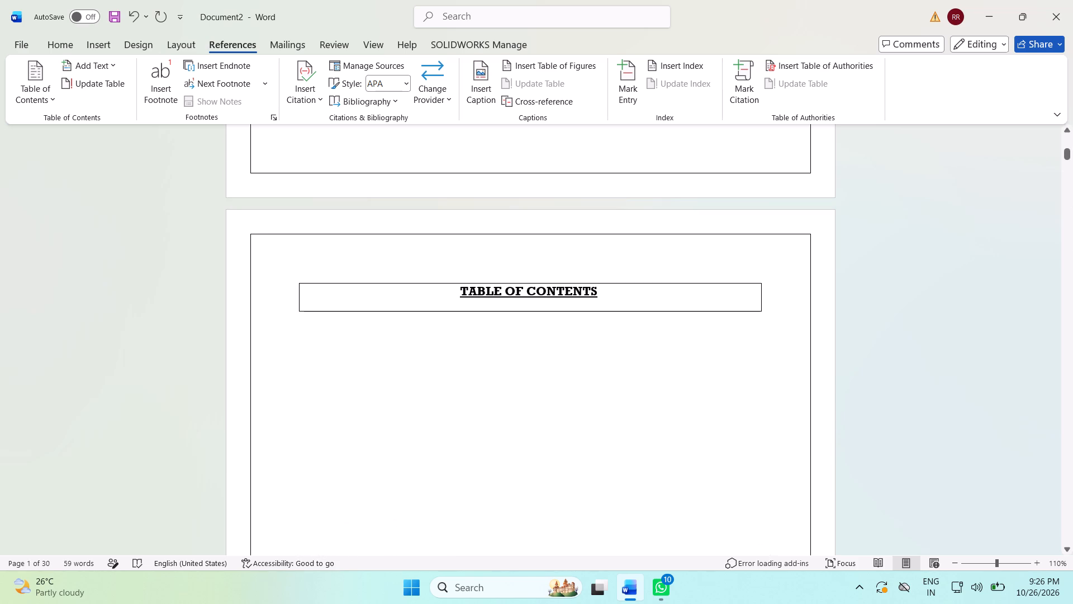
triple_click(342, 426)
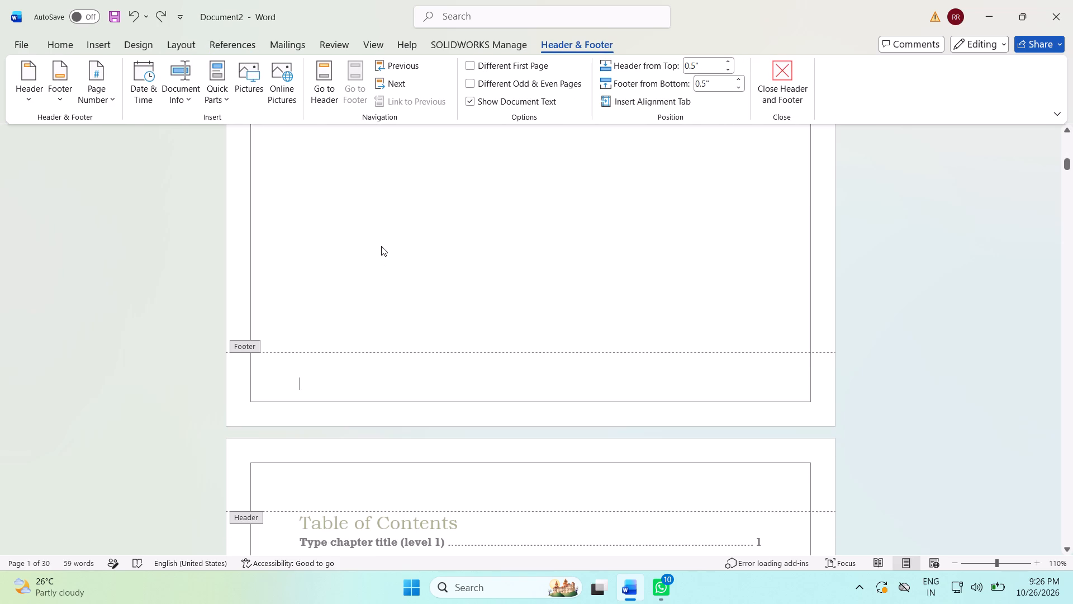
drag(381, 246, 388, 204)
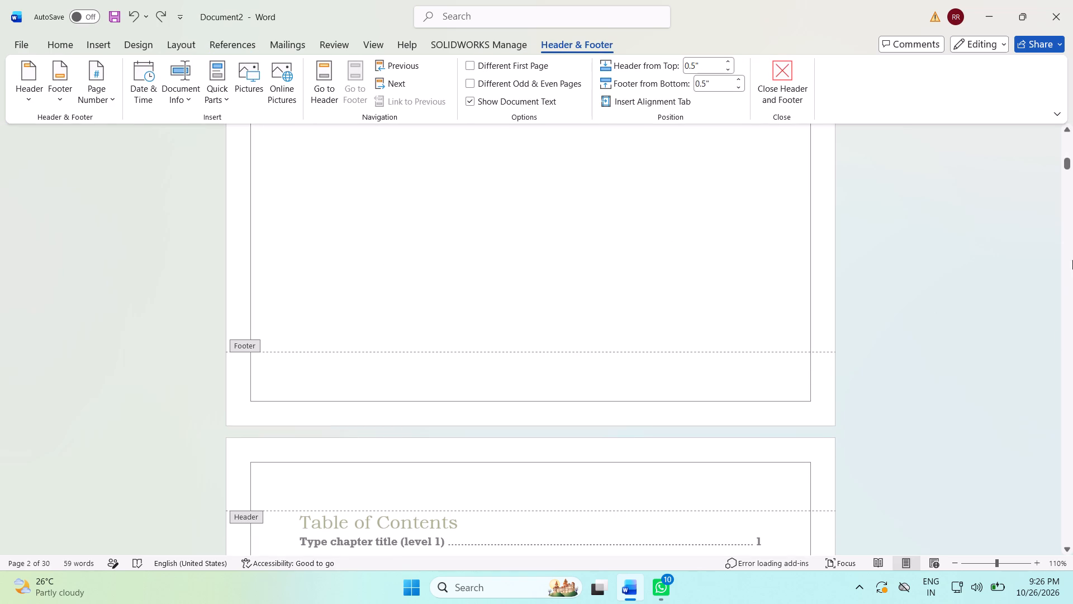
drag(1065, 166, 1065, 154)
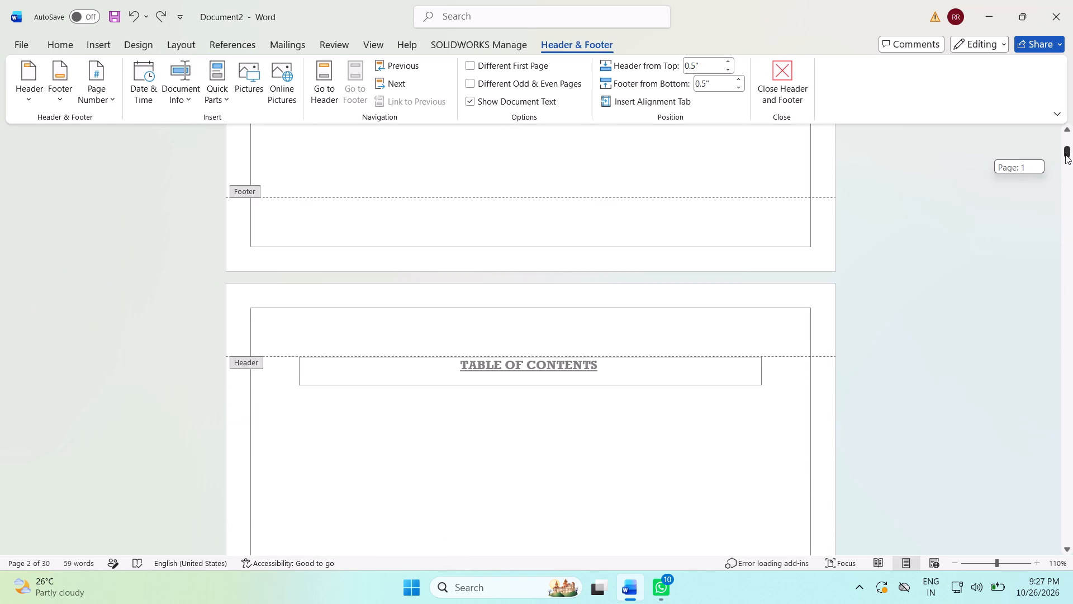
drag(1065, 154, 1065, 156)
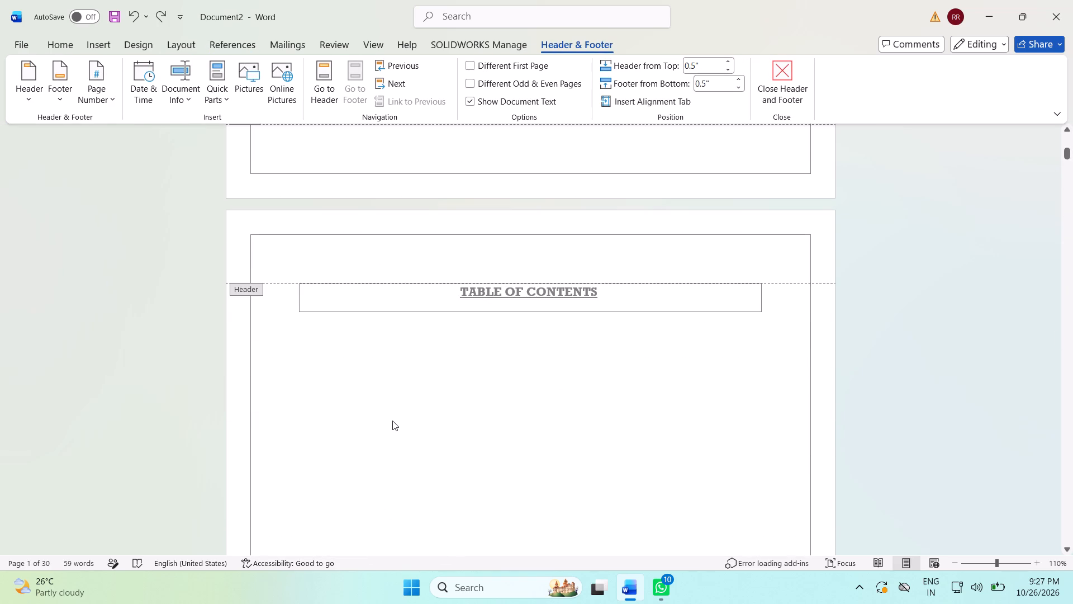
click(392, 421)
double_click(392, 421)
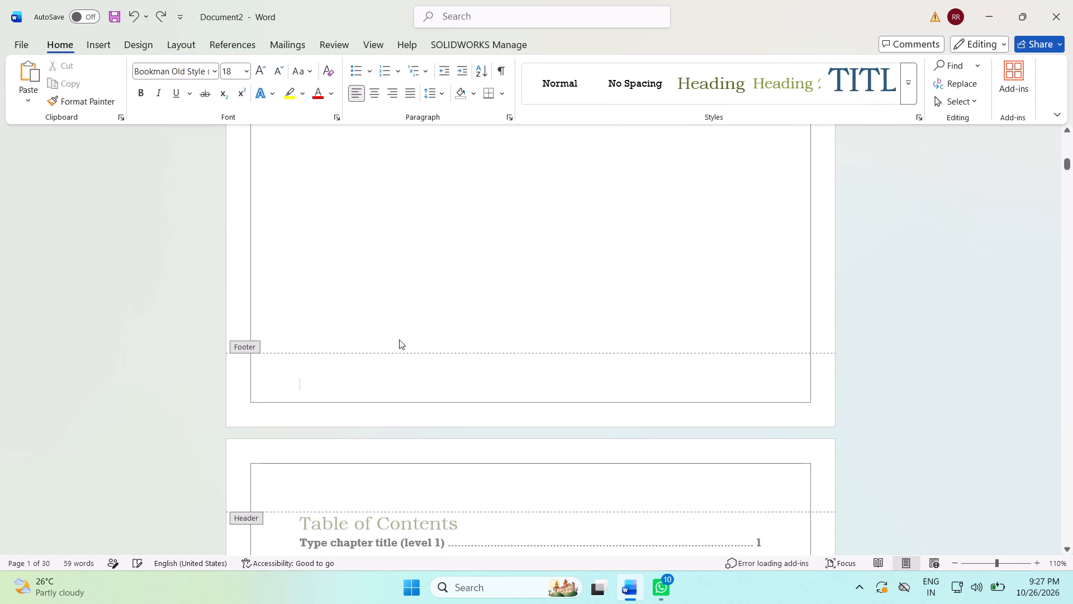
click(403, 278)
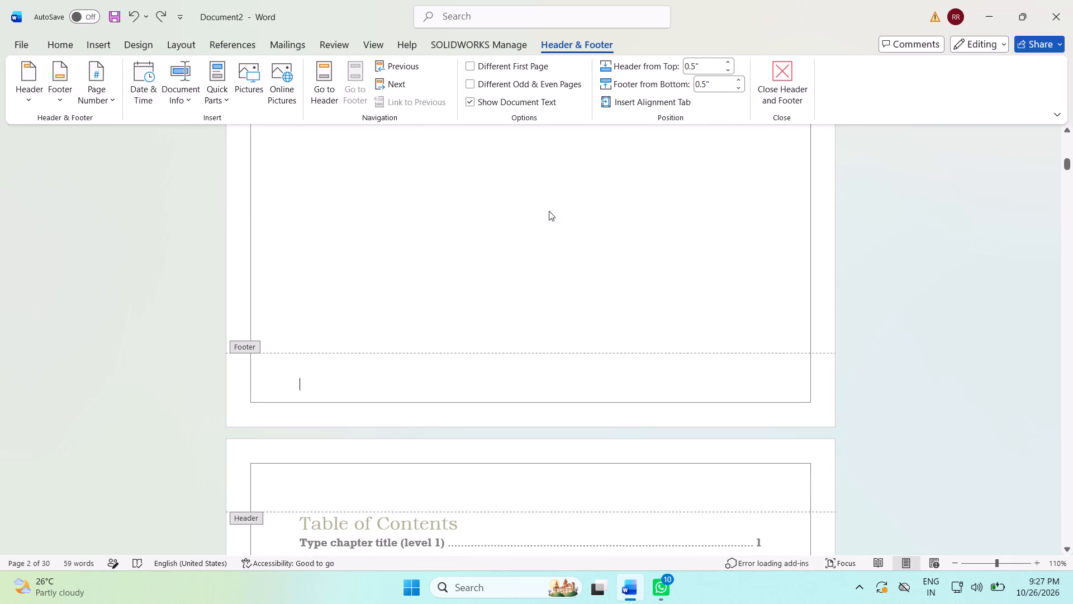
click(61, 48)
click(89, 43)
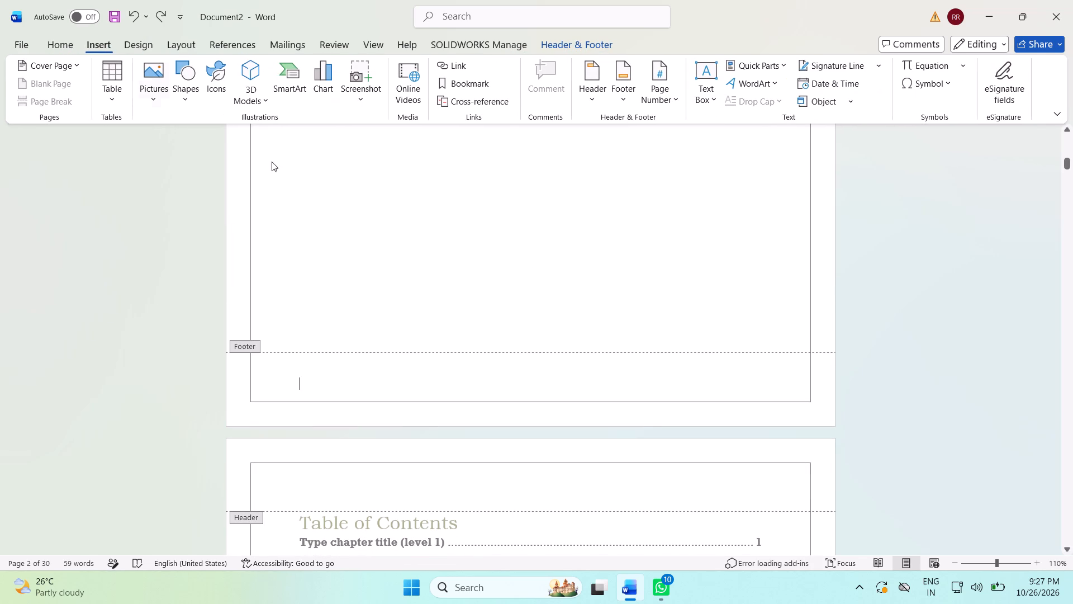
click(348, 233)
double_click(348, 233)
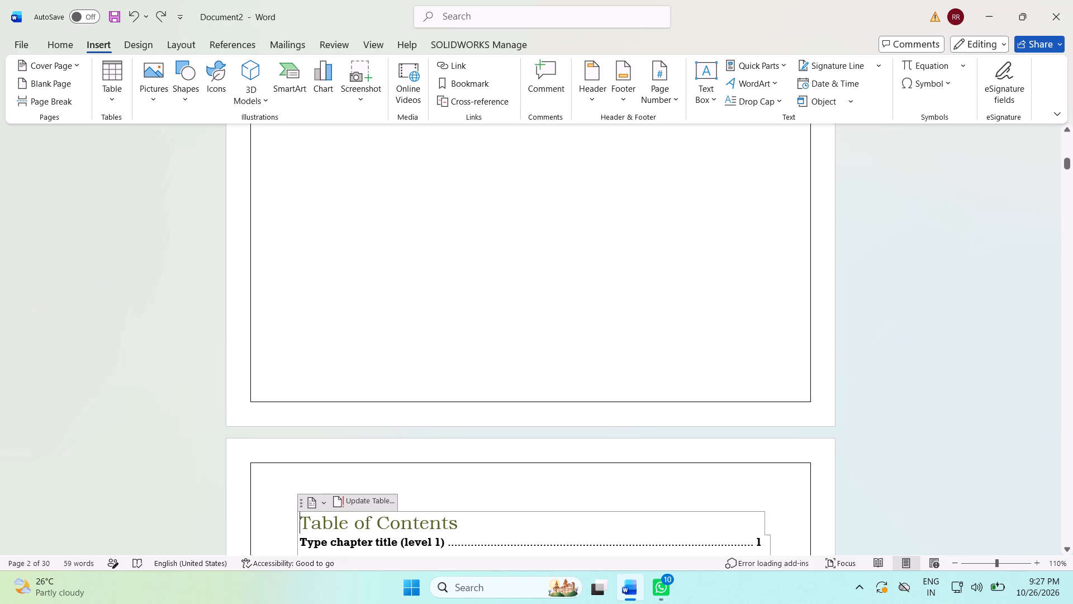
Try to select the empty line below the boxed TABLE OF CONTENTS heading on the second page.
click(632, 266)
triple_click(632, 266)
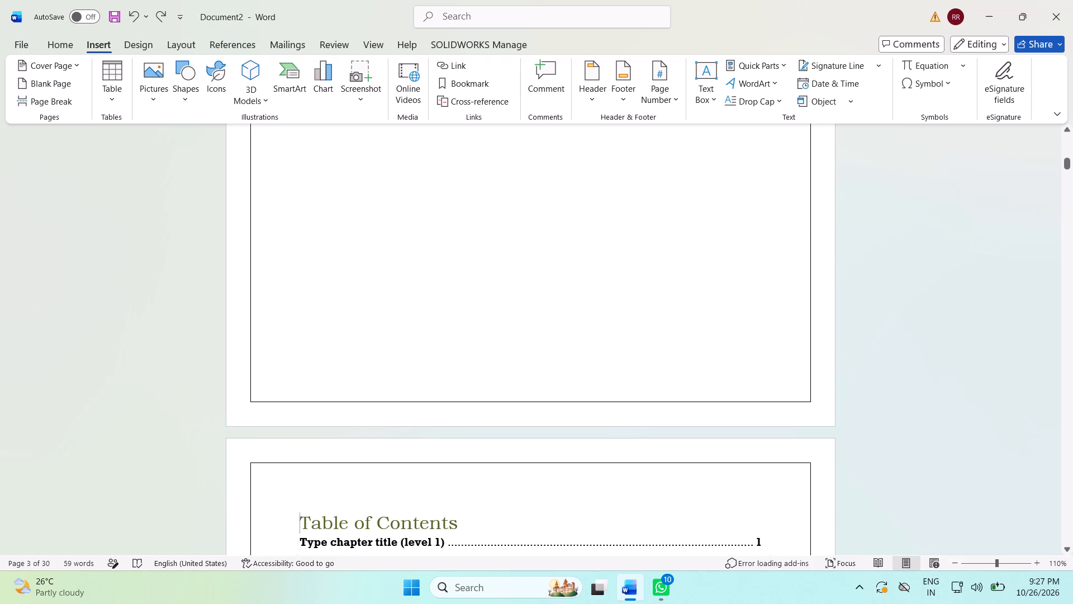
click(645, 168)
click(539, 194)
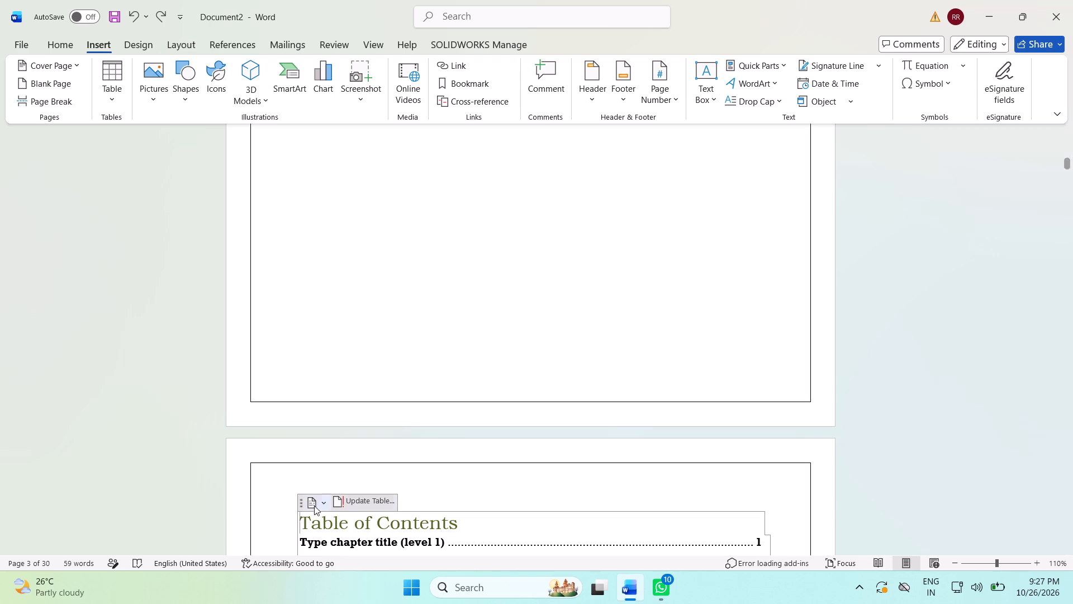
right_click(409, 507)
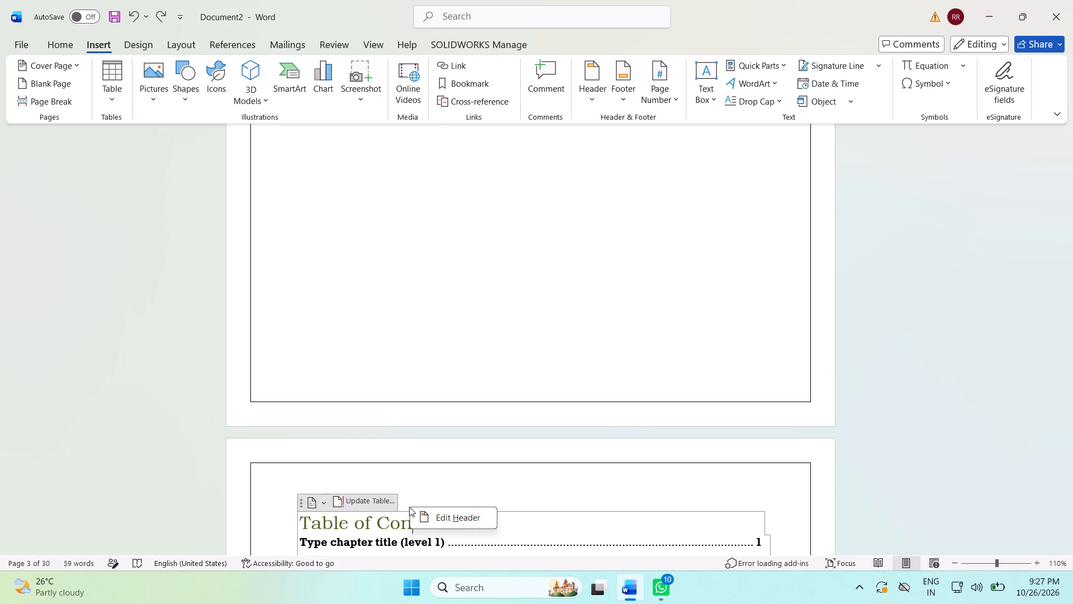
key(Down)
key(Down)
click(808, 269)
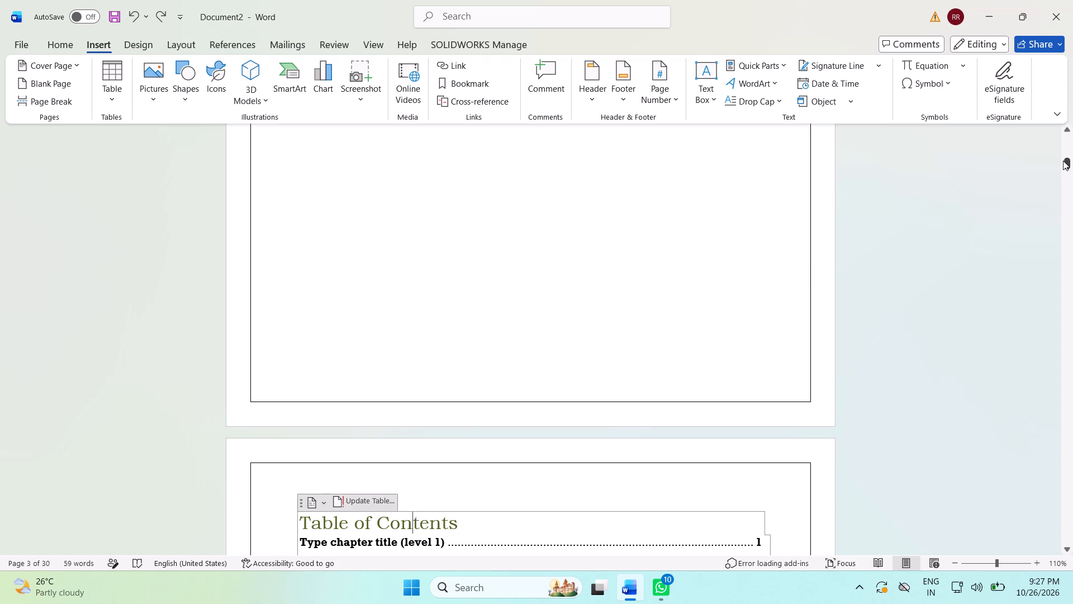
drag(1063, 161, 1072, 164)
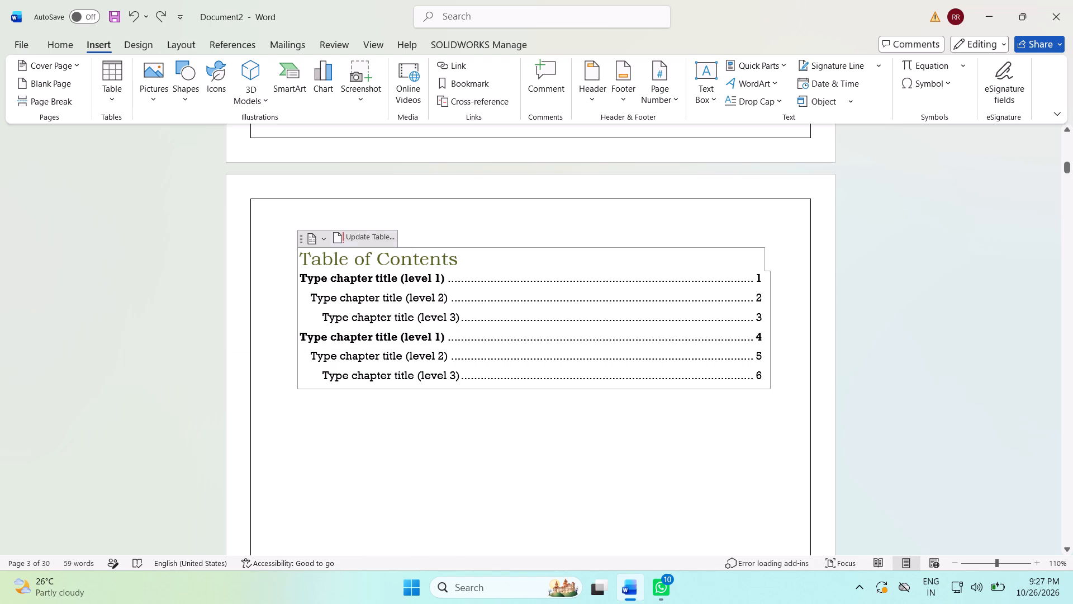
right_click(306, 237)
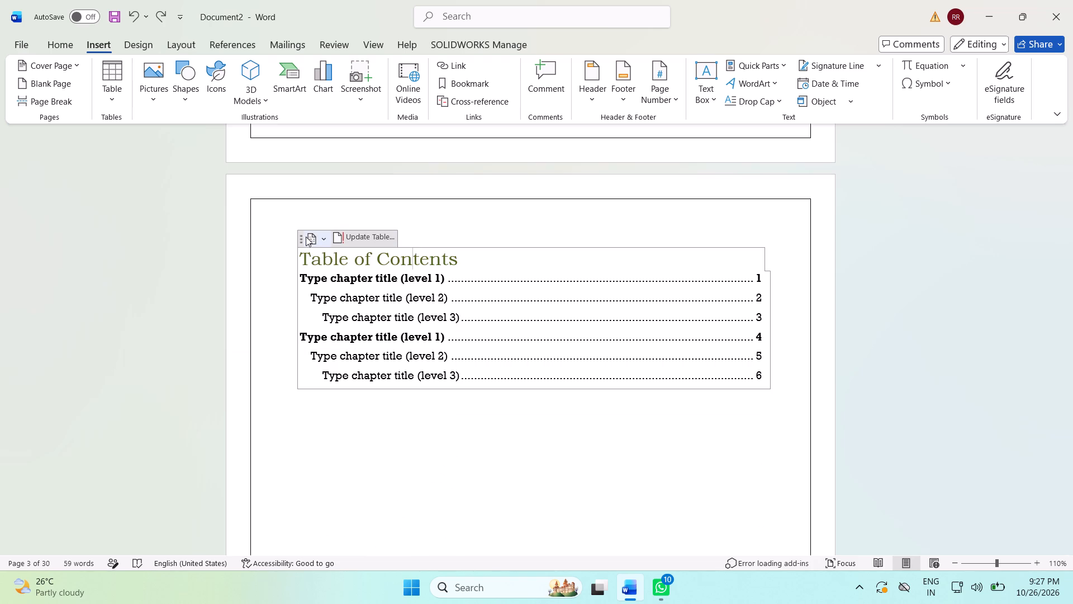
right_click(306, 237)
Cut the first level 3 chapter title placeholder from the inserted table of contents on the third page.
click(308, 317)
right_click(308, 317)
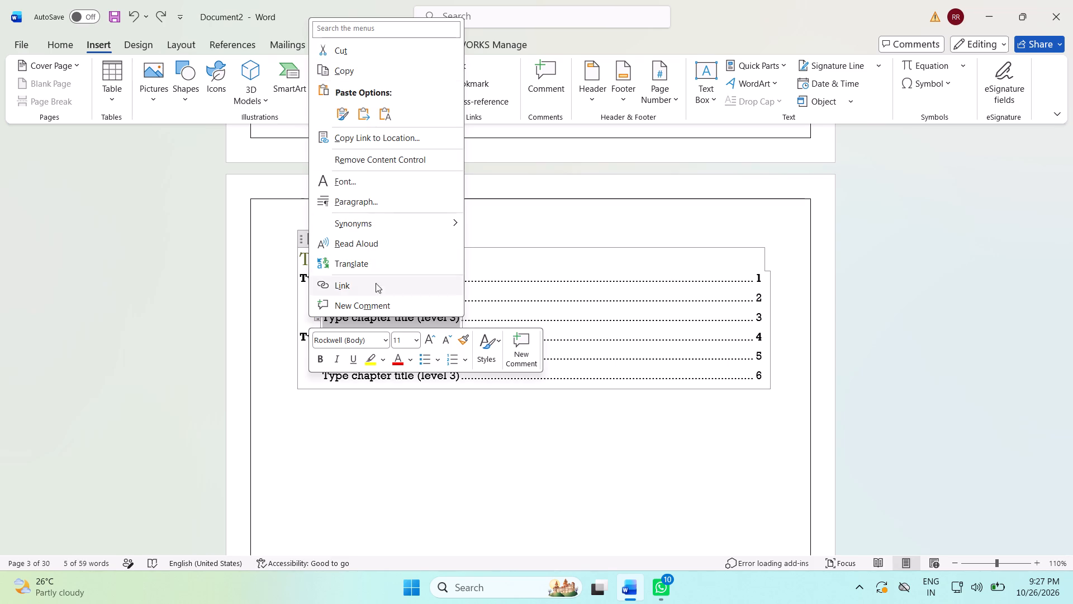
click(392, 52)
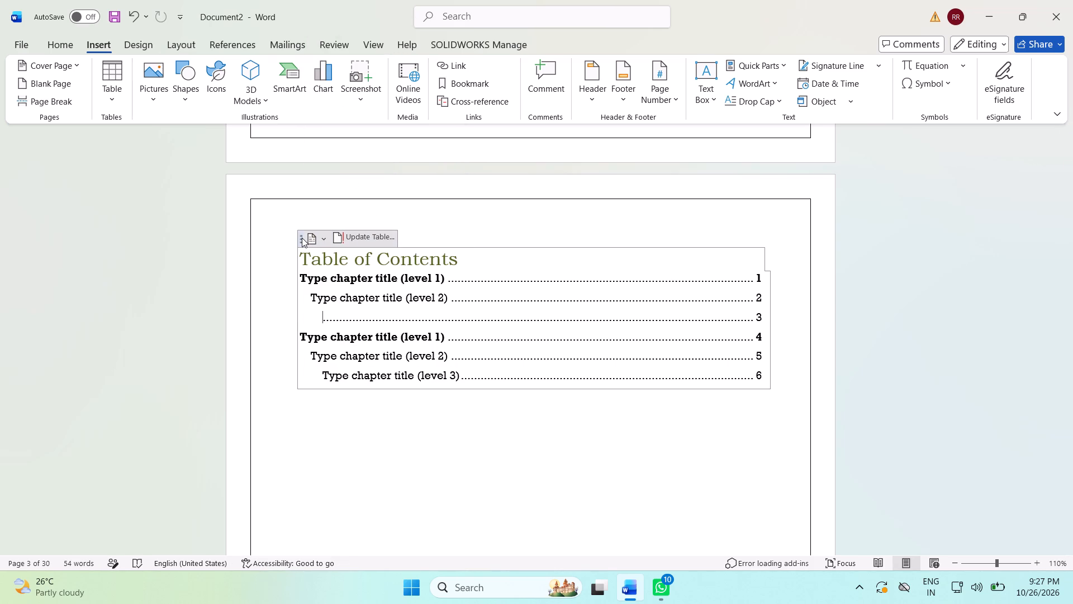
Cut the entire manual table of contents, including its title and the empty line after it, from the third page.
right_drag(302, 238, 416, 309)
drag(300, 262, 606, 393)
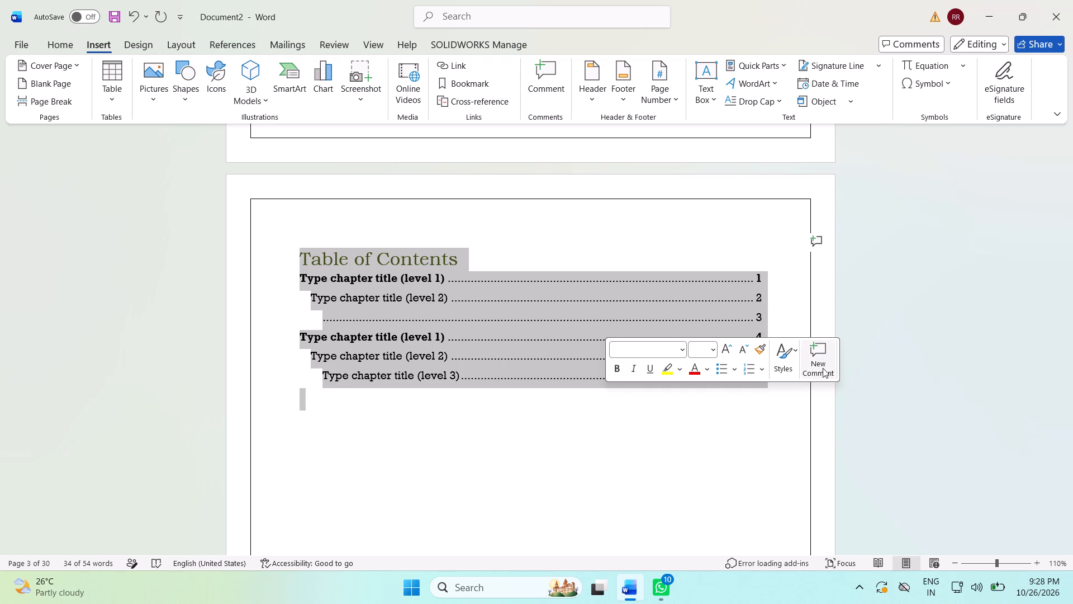
click(662, 350)
text(CUT)
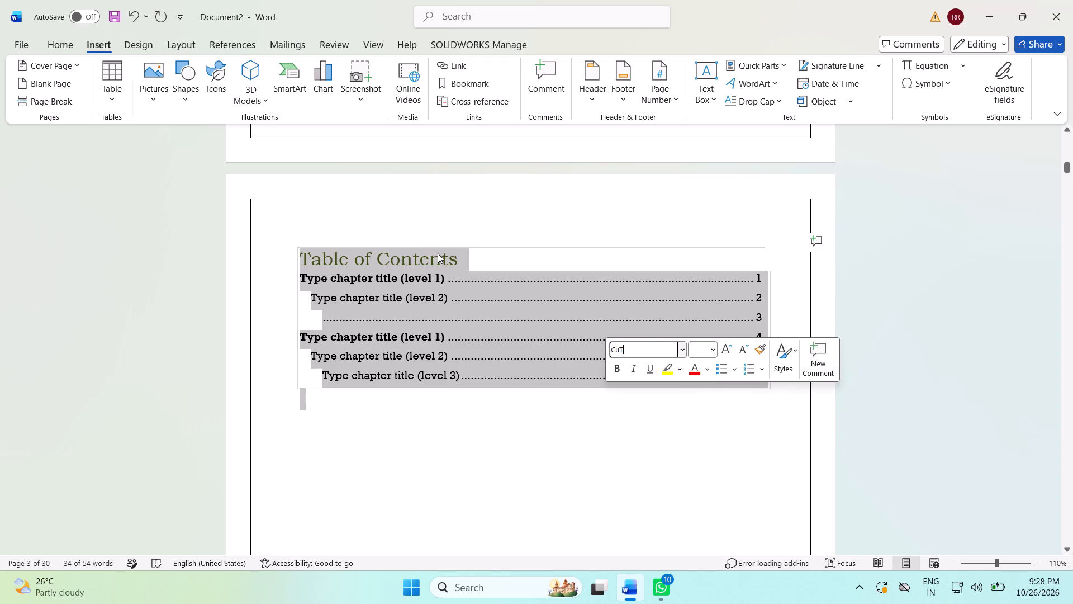
right_click(428, 304)
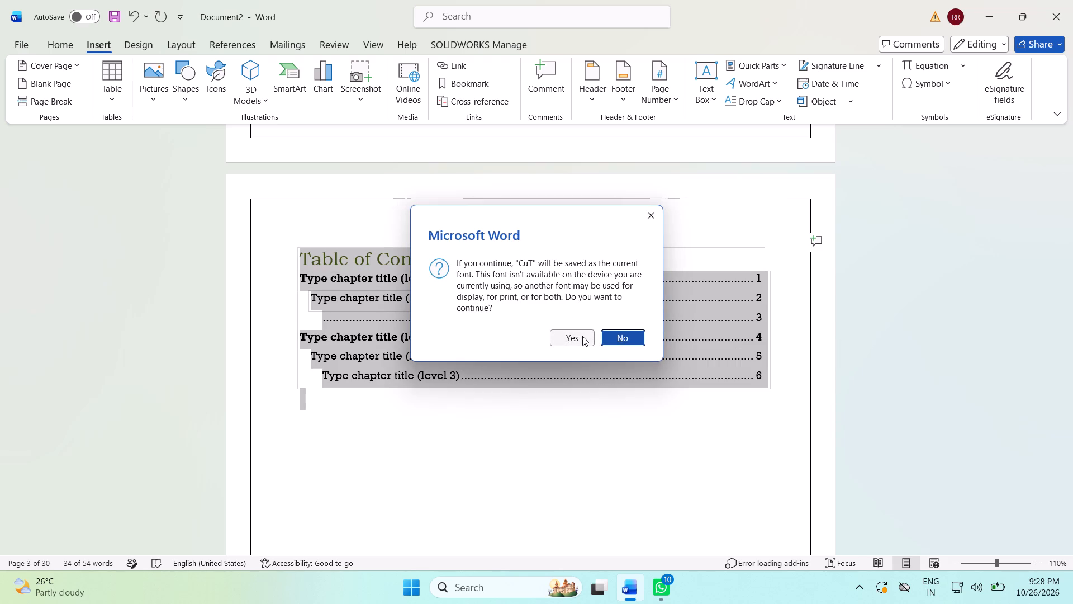
click(620, 336)
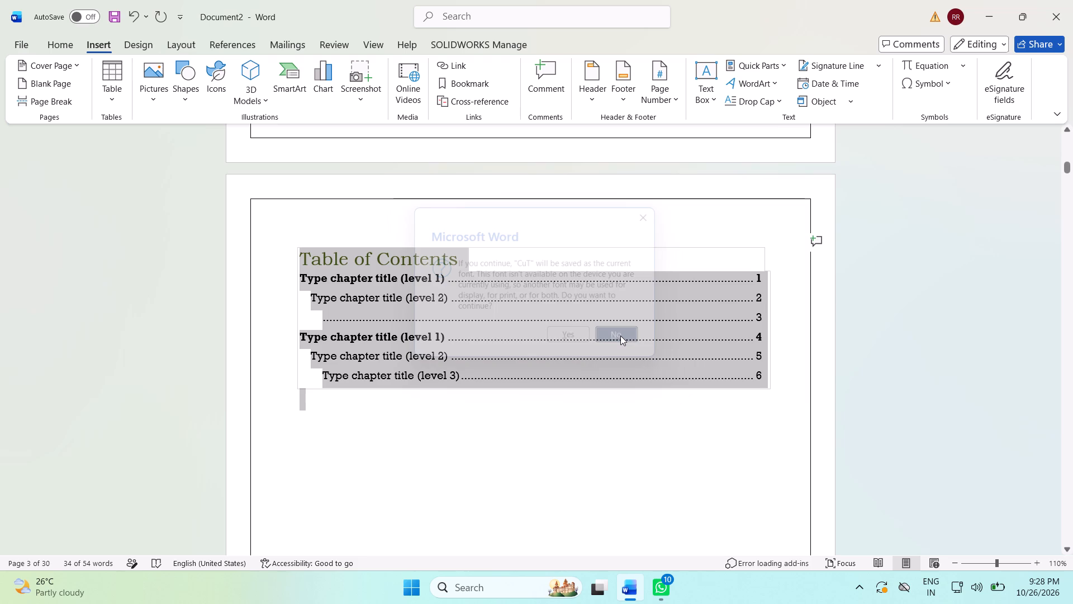
right_click(620, 336)
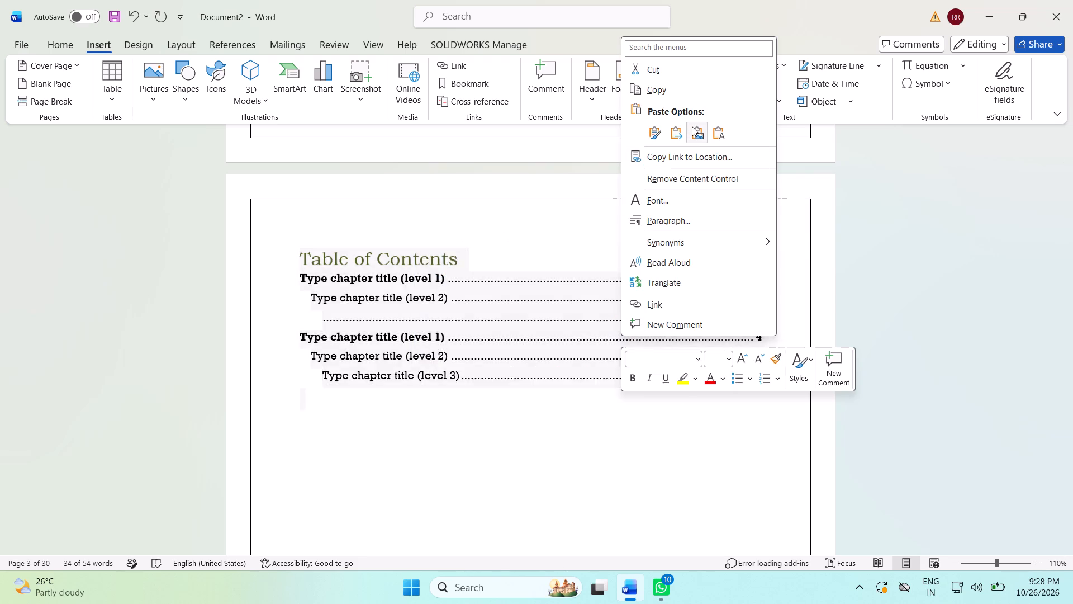
click(675, 74)
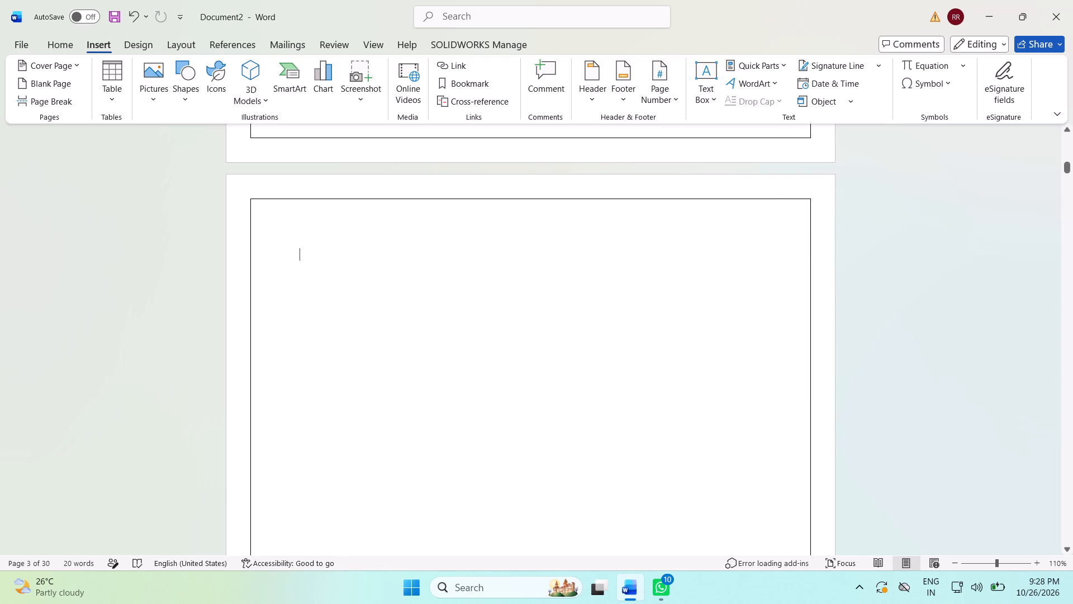
Insert the built-in Manual Table of contents below the boxed TABLE OF CONTENTS heading on the second page.
drag(1065, 166, 1066, 154)
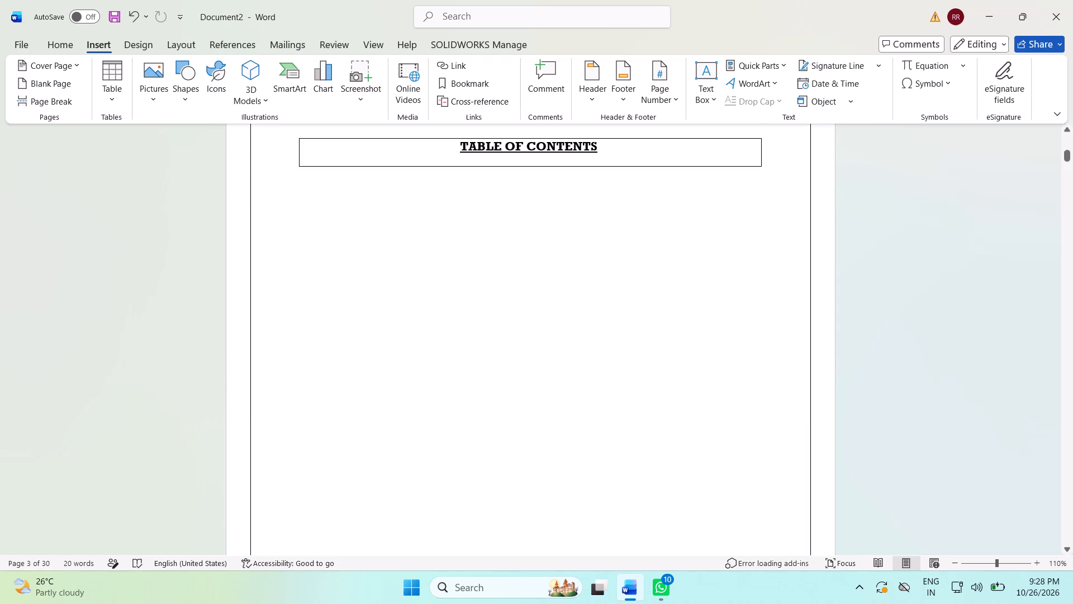
click(518, 289)
click(118, 79)
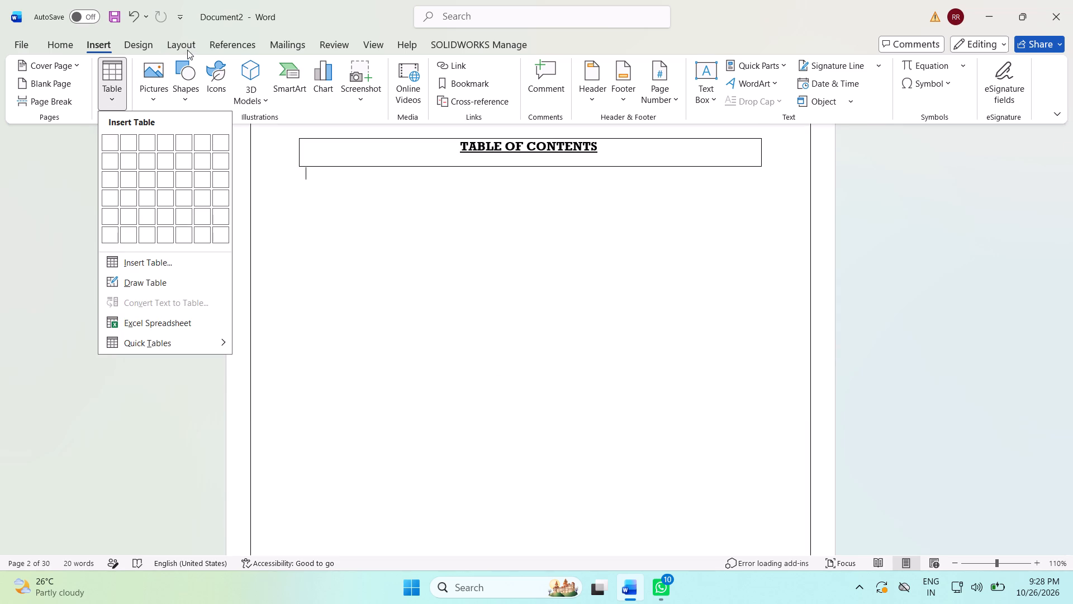
click(230, 43)
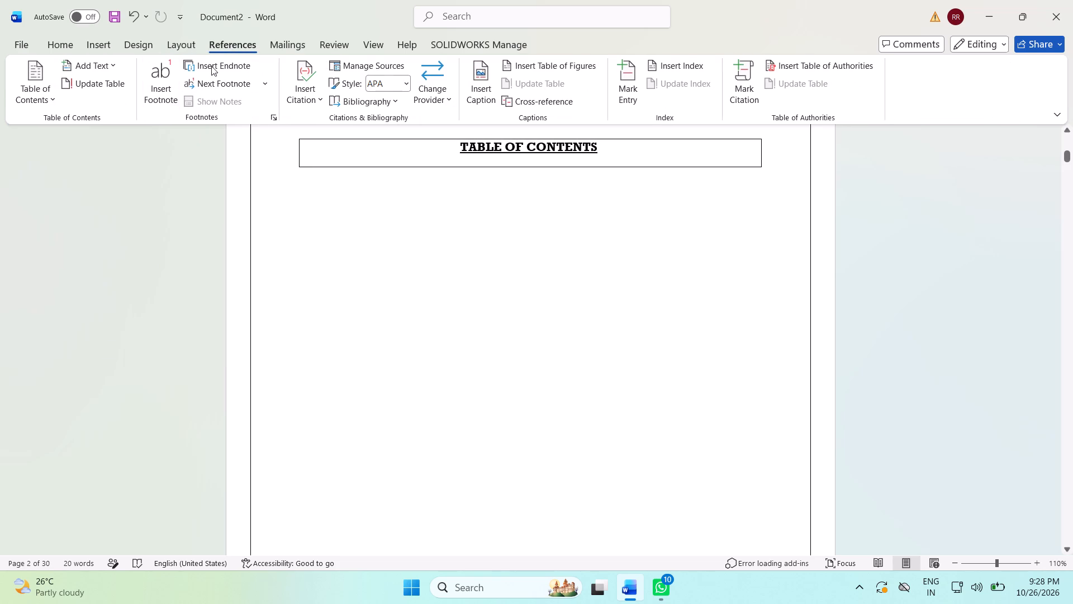
click(33, 87)
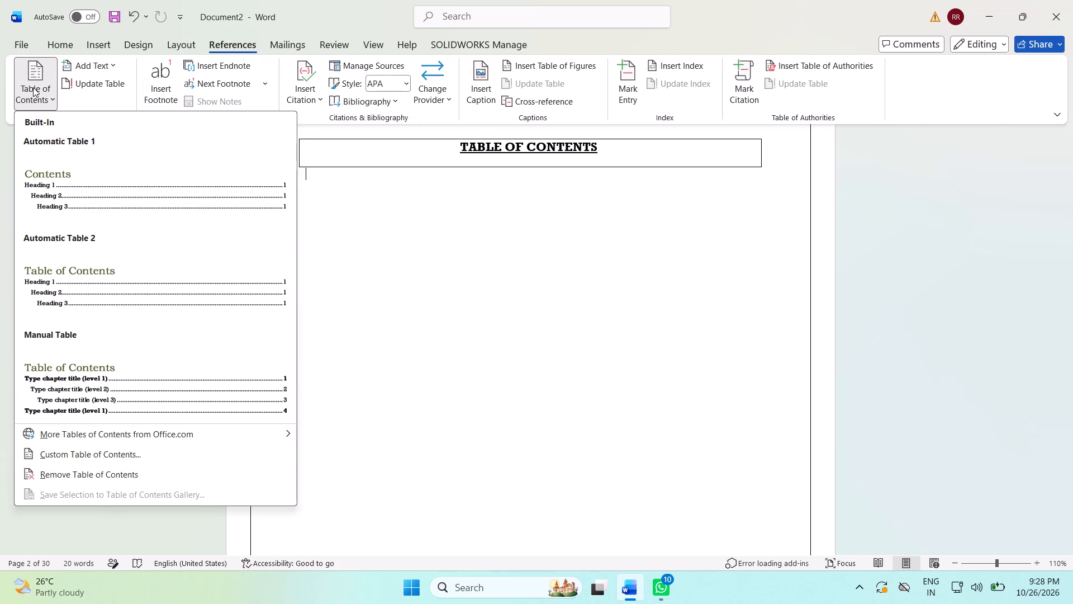
click(67, 379)
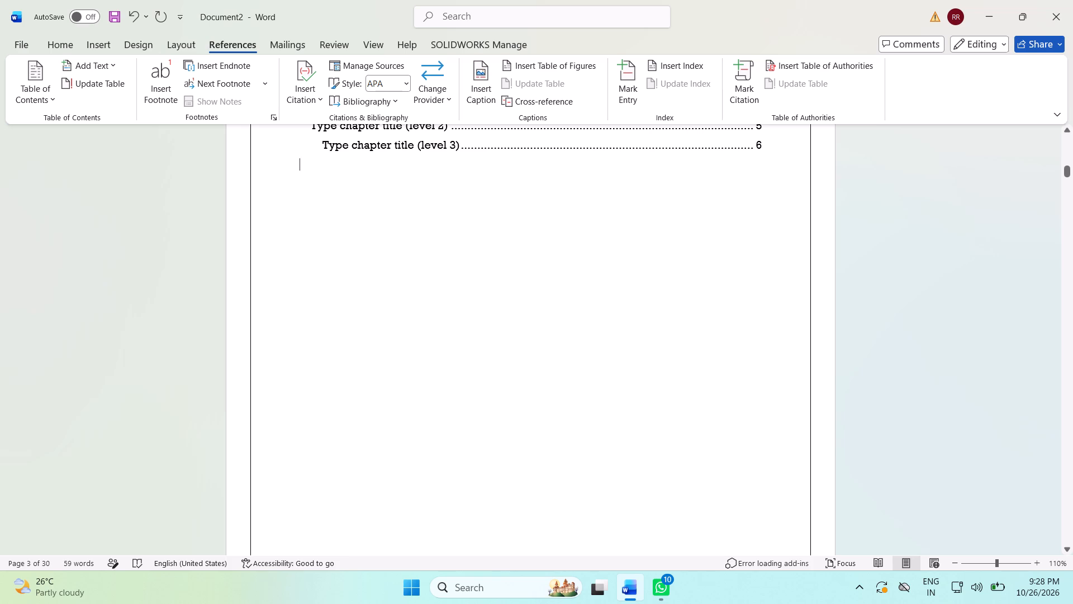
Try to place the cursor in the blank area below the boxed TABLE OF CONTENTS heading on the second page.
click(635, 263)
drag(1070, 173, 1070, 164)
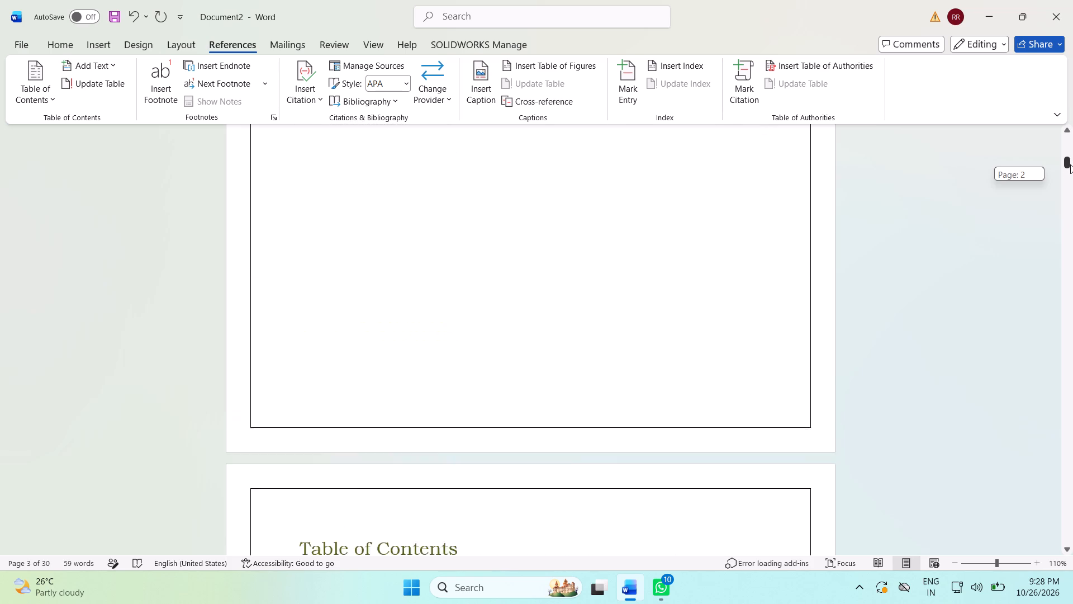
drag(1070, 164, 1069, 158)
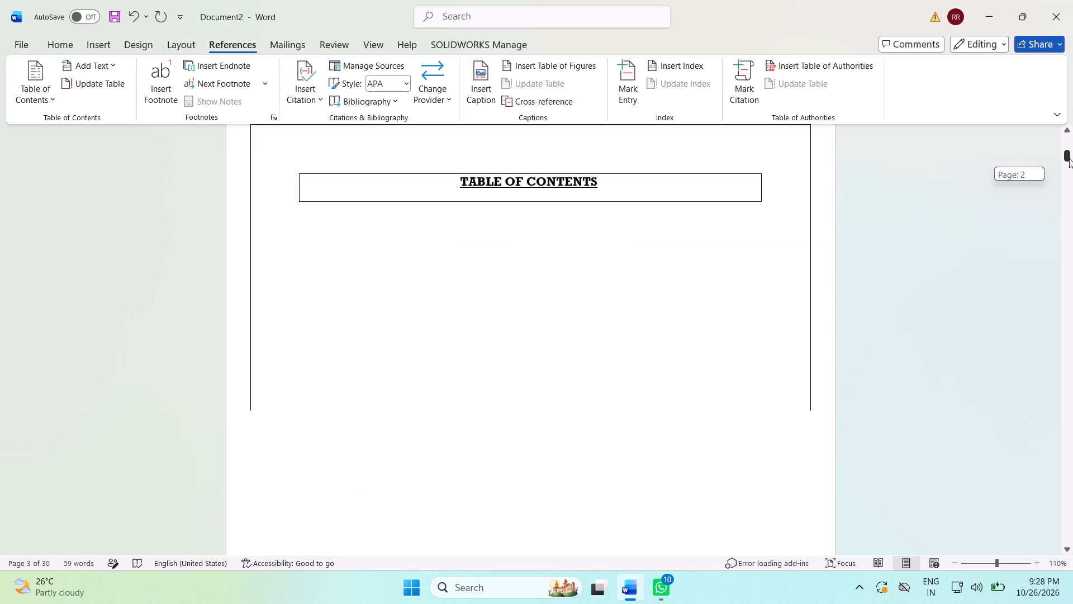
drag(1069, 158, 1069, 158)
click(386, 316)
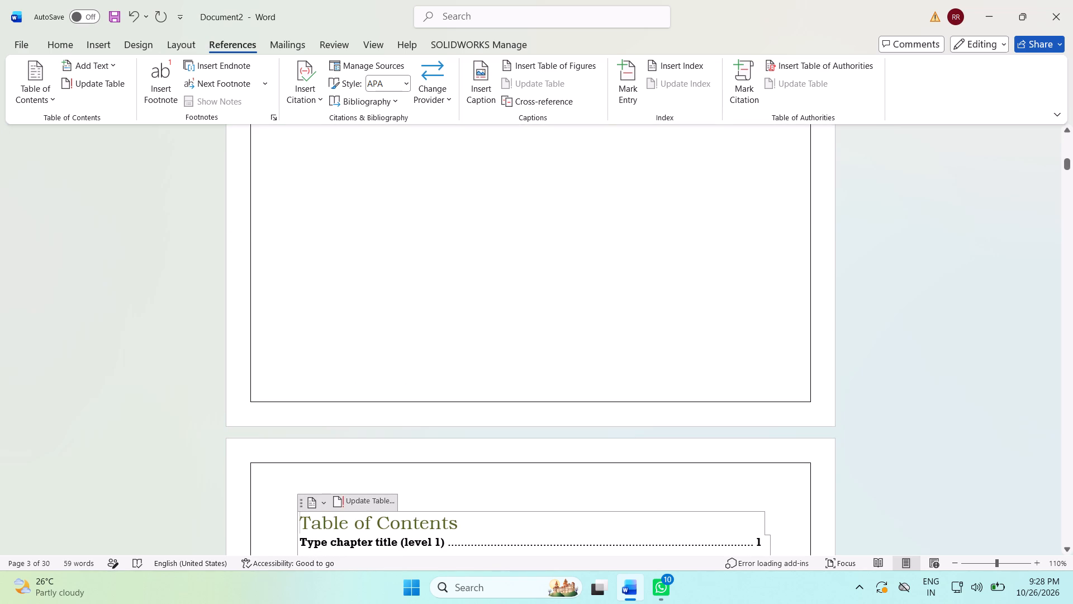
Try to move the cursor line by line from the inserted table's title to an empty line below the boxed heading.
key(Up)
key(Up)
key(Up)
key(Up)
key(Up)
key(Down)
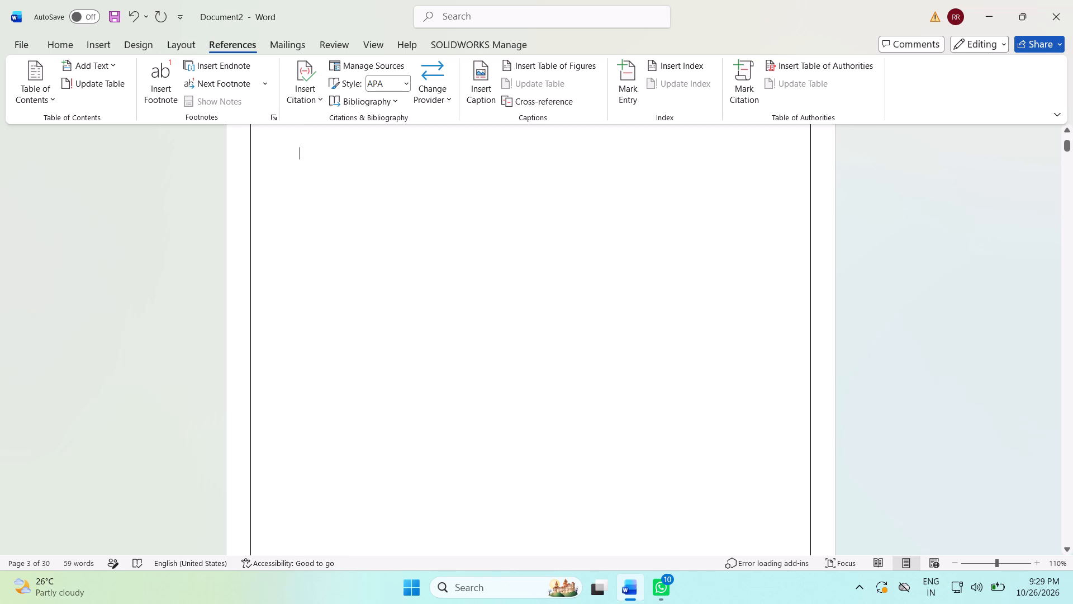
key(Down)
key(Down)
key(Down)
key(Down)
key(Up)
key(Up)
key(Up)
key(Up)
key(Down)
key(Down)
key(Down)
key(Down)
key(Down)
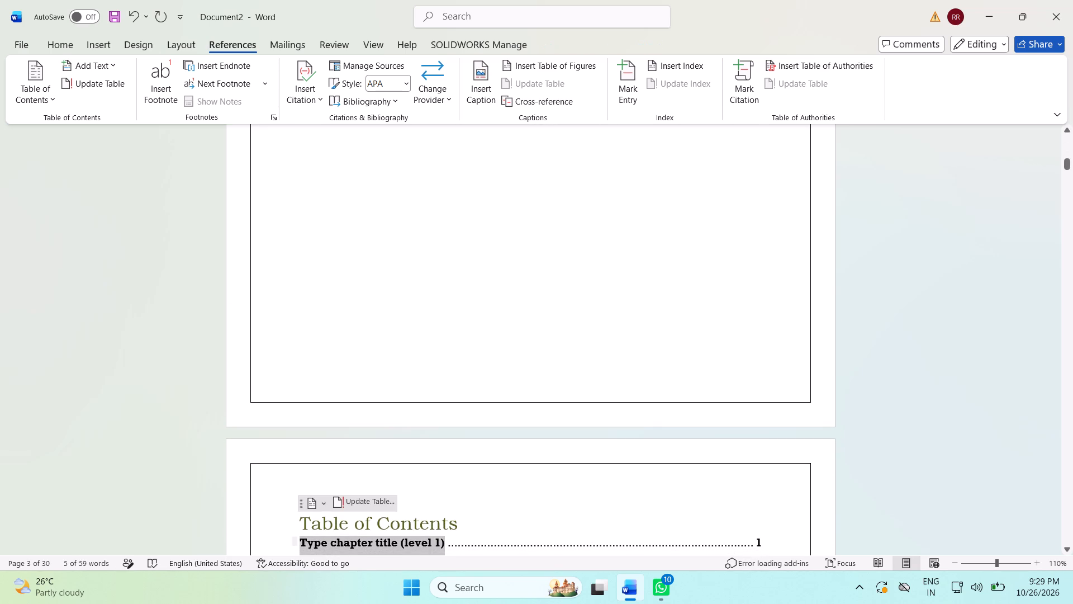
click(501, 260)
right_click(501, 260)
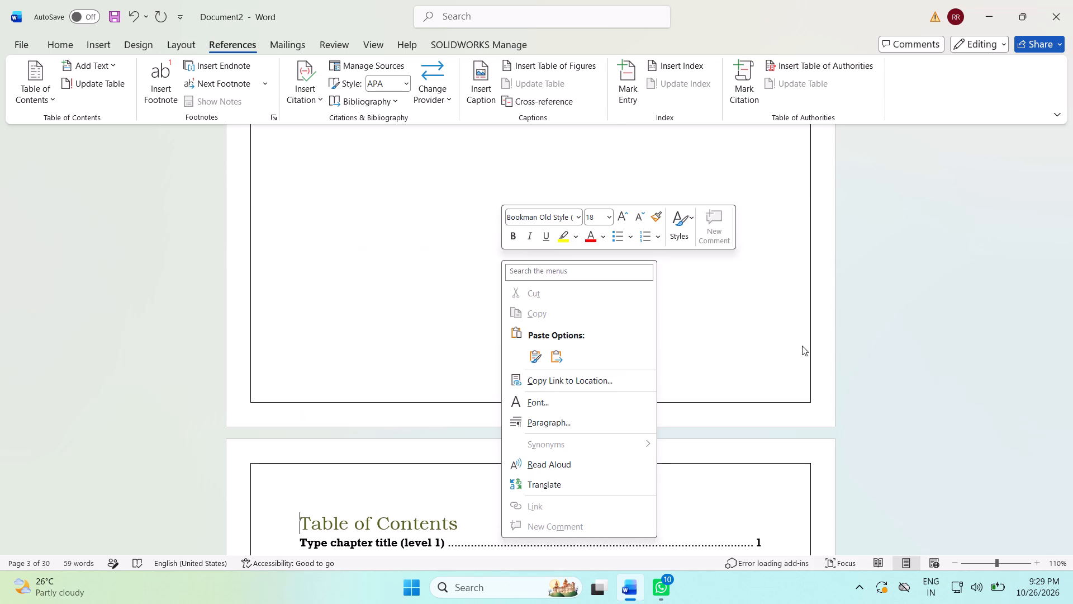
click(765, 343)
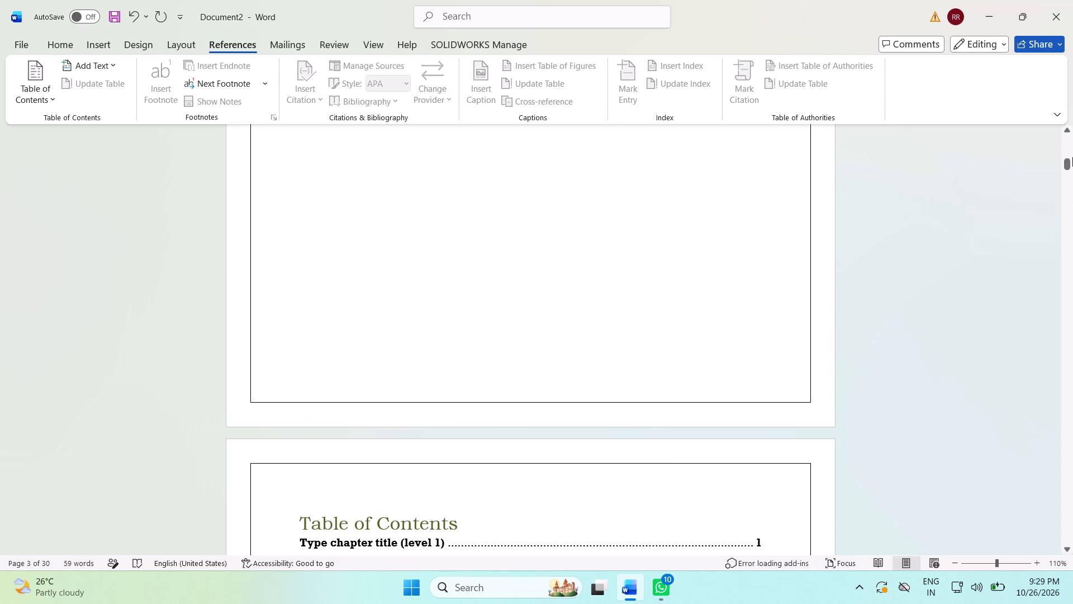
Add an empty line before the title of the inserted table of contents on the third page.
drag(1068, 168, 1068, 163)
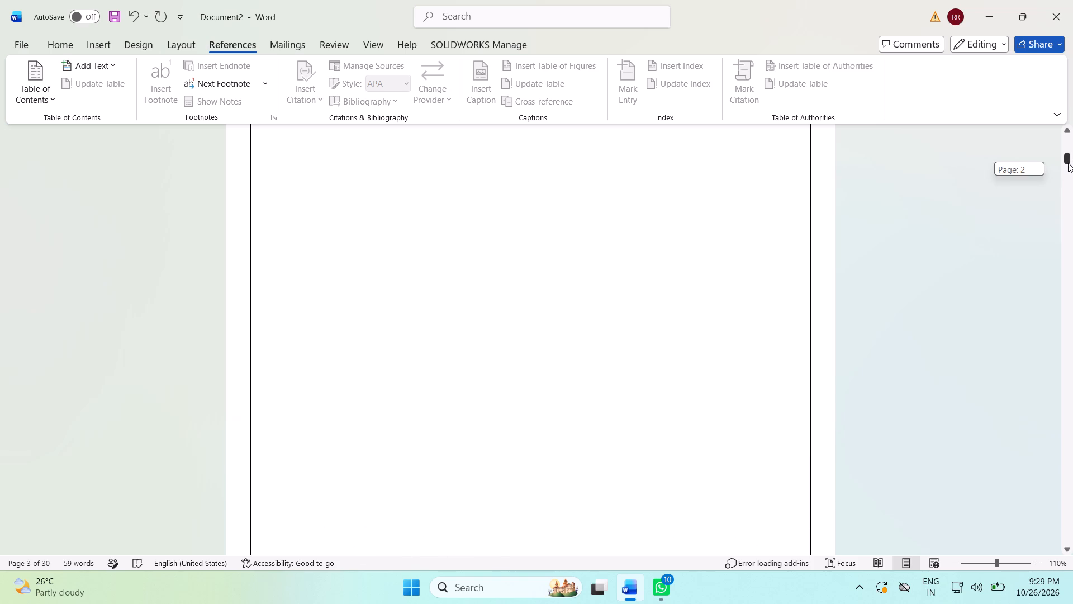
drag(1068, 163, 1068, 159)
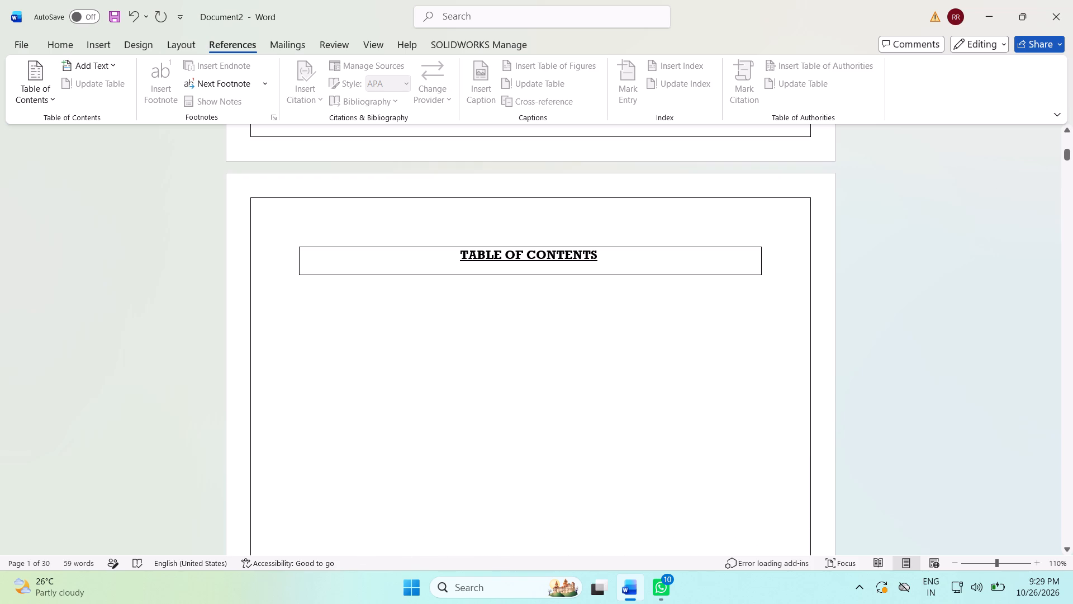
double_click(405, 304)
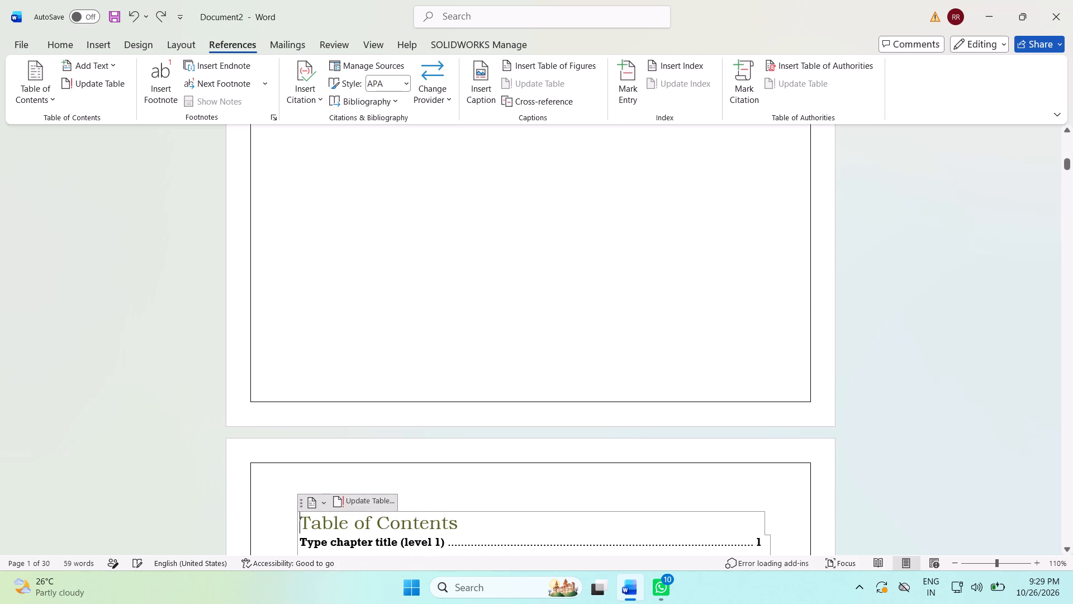
key(Return)
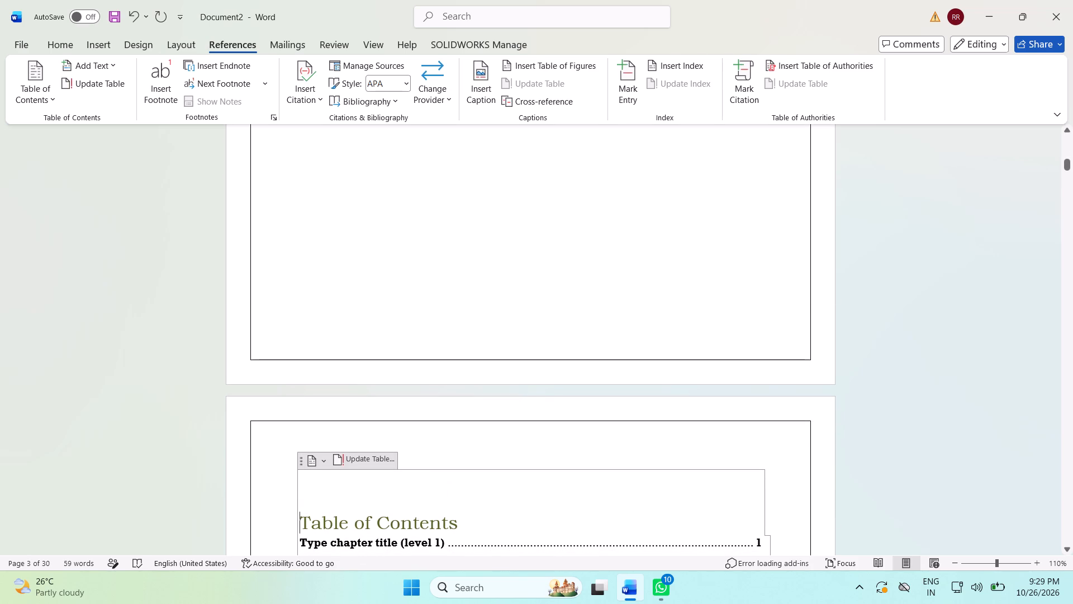
Move the cursor from the inserted table of contents up to the boxed TABLE OF CONTENTS heading on the second page.
key(Up)
key(Up)
key(Up)
key(Up)
key(Up)
key(Down)
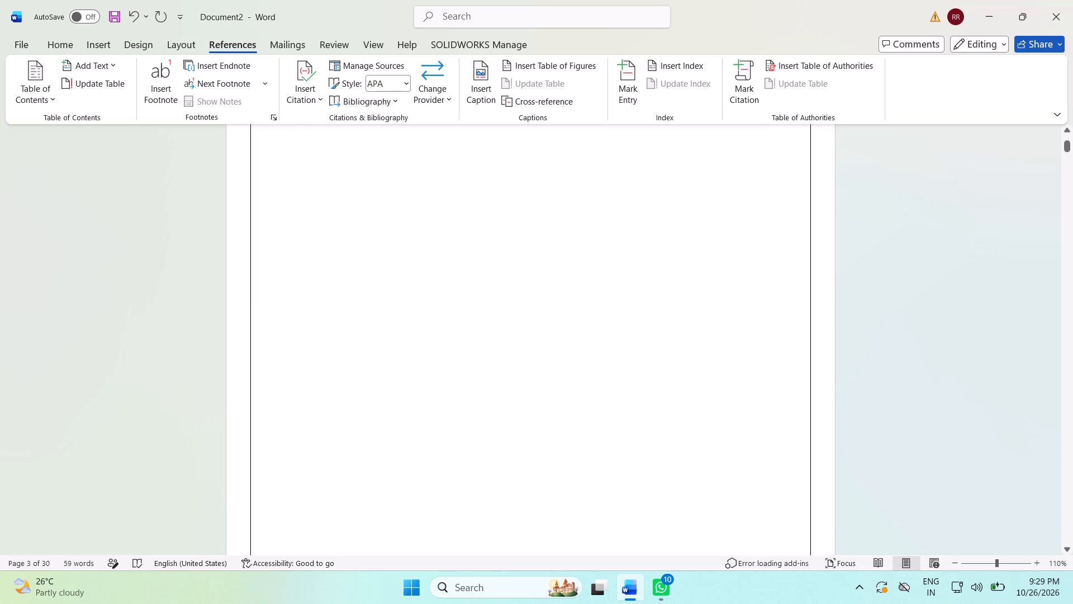
key(Down)
key(Down)
key(Down)
key(Down)
key(Up)
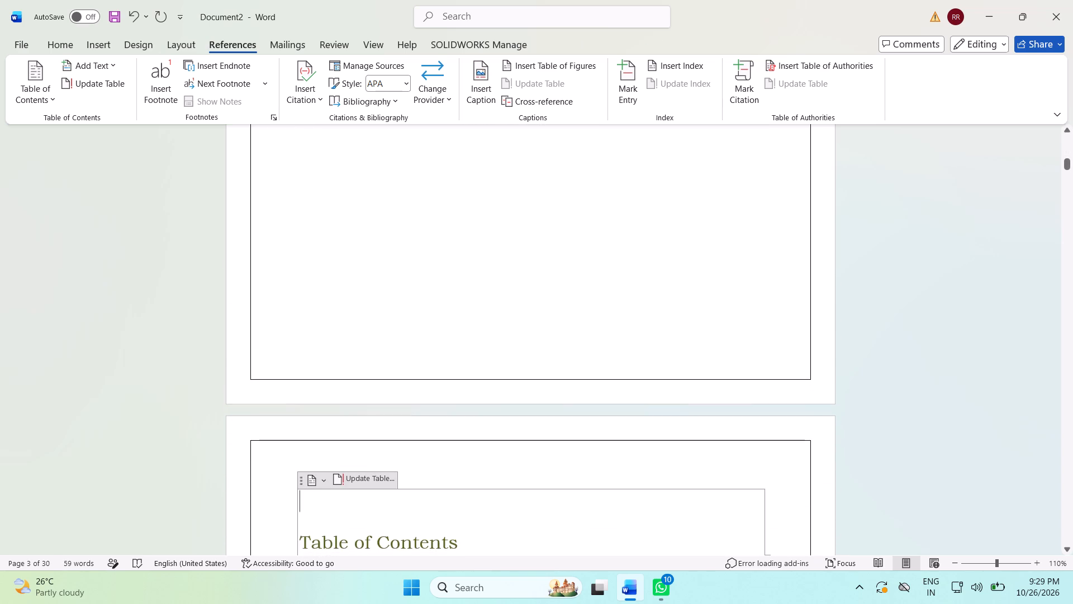
key(Up)
key(Up)
key(Up)
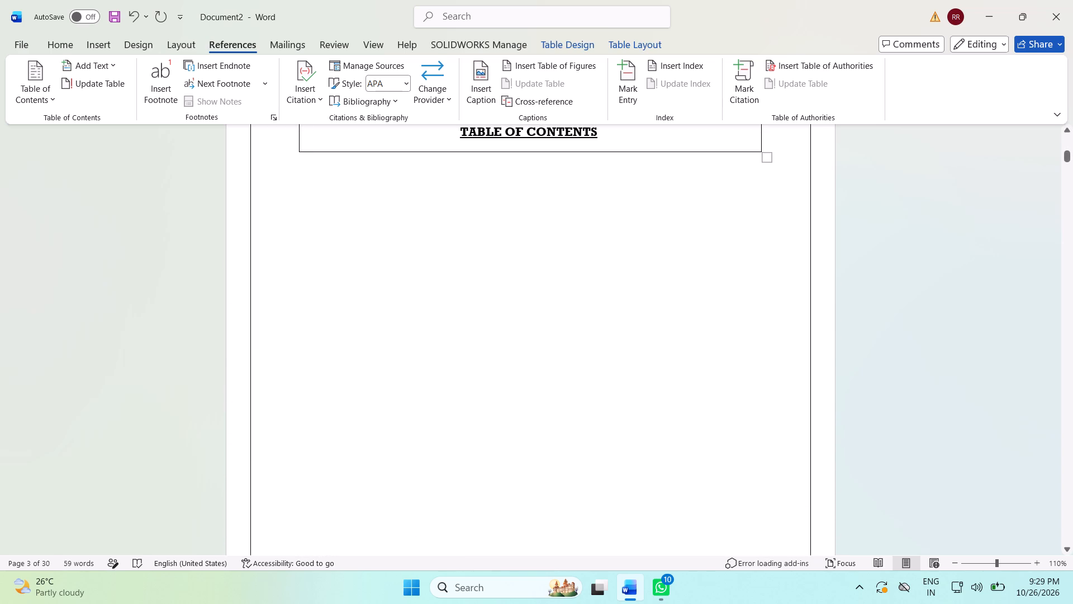
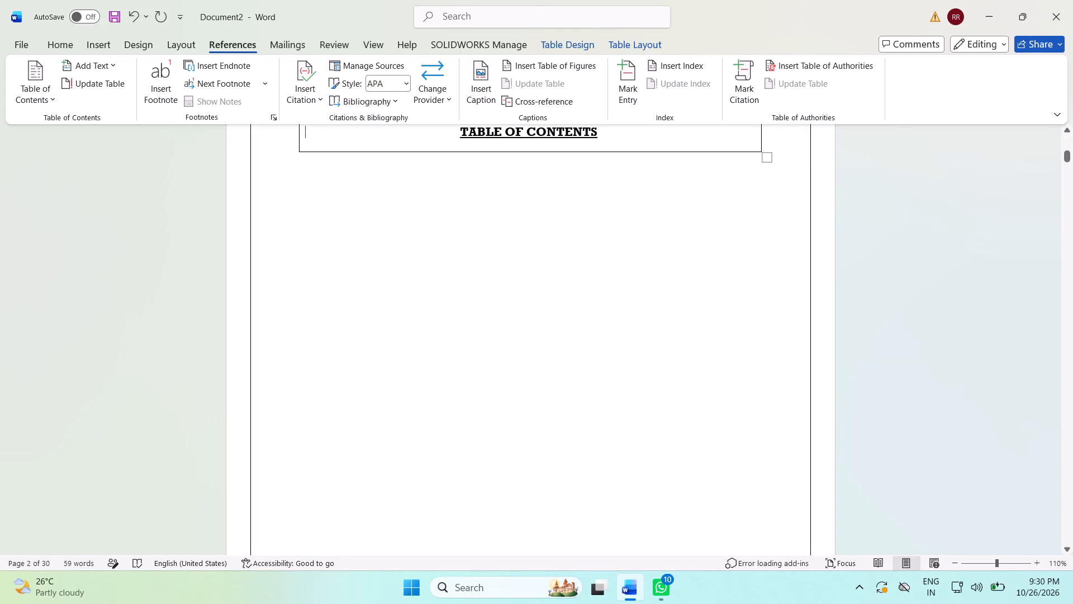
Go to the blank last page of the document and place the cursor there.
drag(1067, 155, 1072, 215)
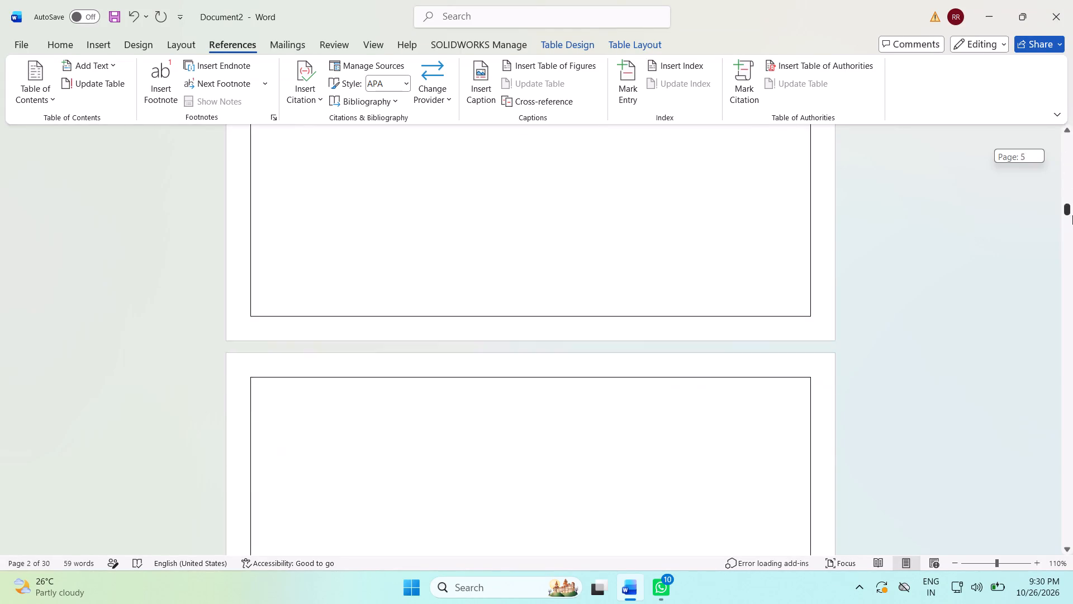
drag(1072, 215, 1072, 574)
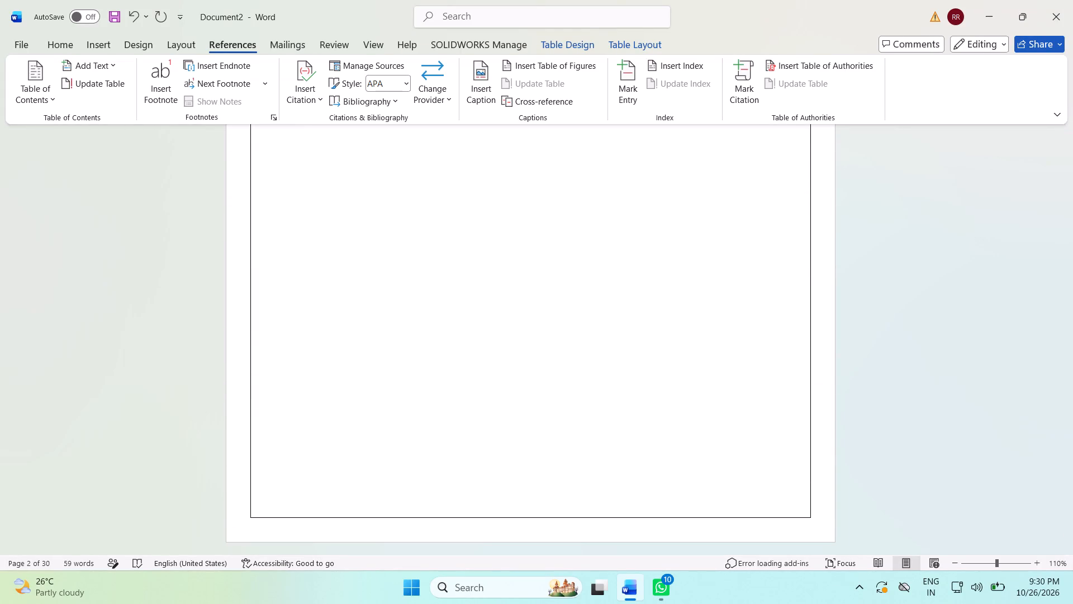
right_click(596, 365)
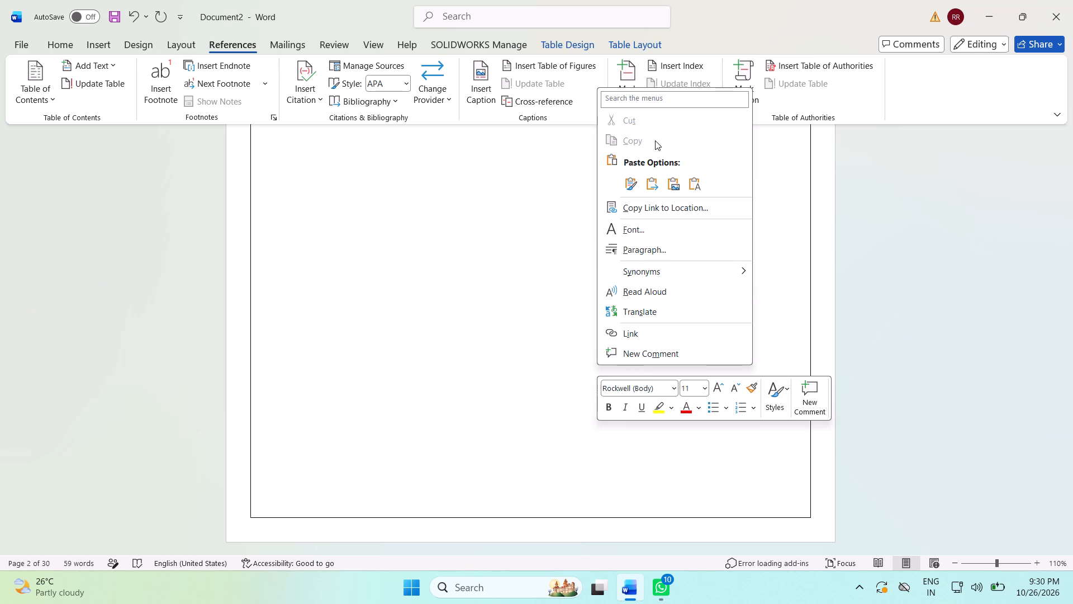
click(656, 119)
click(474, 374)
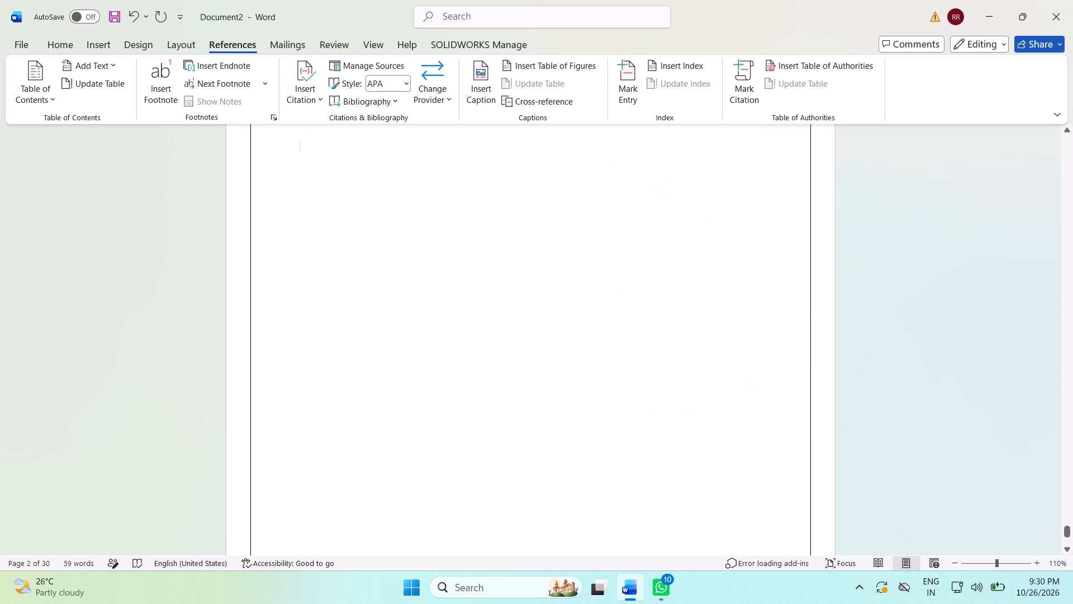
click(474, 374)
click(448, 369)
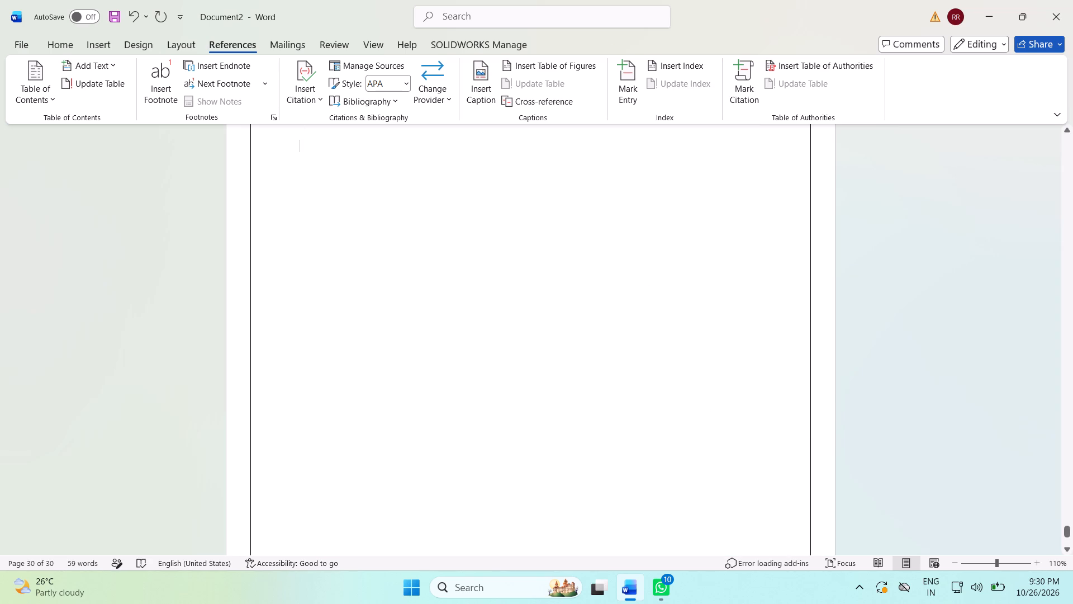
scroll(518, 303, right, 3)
Move the cursor from the last page up to the top of the first page, above the moot court table.
key(Up)
key(Up)
key(Up)
key(Up)
key(Up)
key(Up)
key(Up)
key(Up)
key(Up)
key(Up)
key(Up)
key(Up)
key(Up)
key(Up)
key(Up)
key(Up)
key(Up)
key(Up)
key(Up)
key(Up)
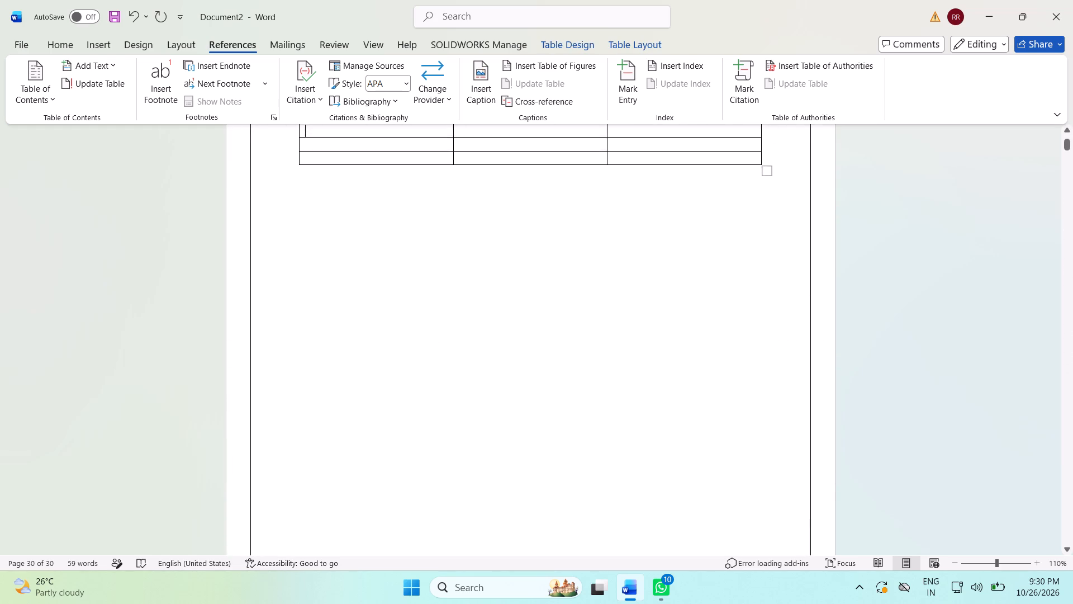
key(Up)
key(Up)
key(Up)
key(Up)
key(Up)
key(Up)
key(Up)
Move the cursor from the first page down through the chapter entries on the third page.
key(Down)
key(Down)
key(Down)
key(Down)
key(Down)
key(Down)
key(Down)
key(Down)
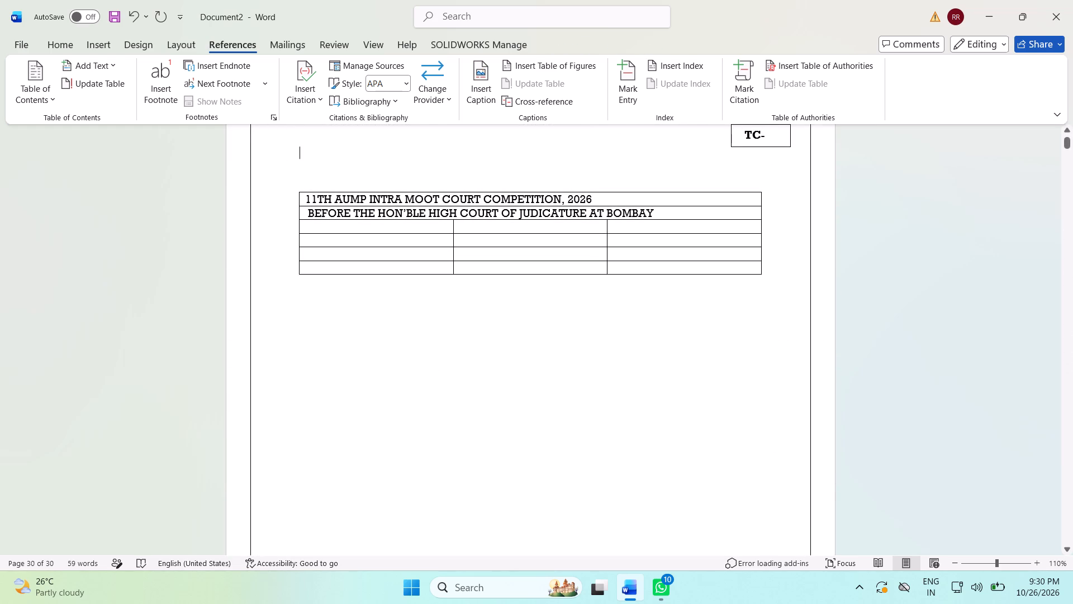
key(Down)
key(Down)
key(Down)
key(Down)
key(Down)
key(Down)
key(Down)
key(Down)
key(Down)
key(Down)
key(Down)
key(Down)
key(Down)
key(Down)
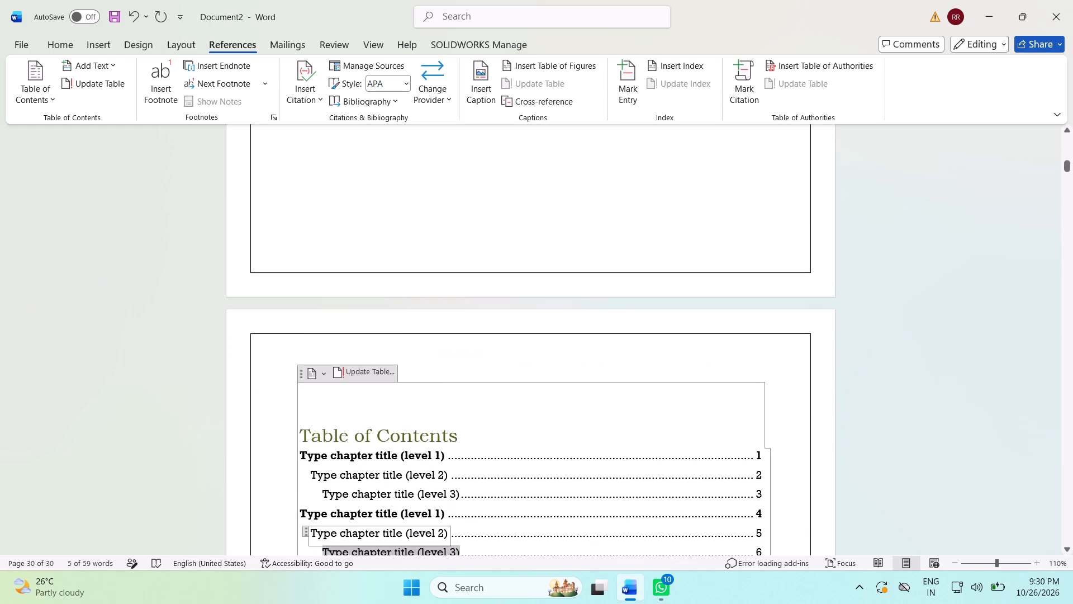
key(Down)
key(Down)
Return the cursor to the second page below the boxed heading and insert the built-in Manual Table of contents.
key(Up)
key(Up)
key(Up)
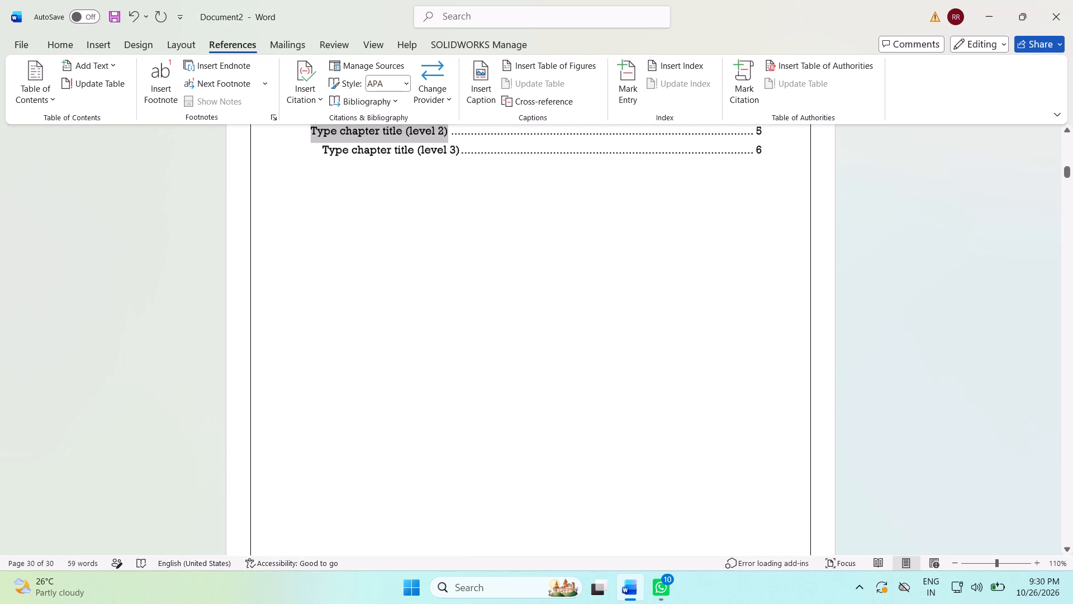
key(Up)
key(Up)
key(Up)
key(Up)
key(Up)
key(Up)
key(Up)
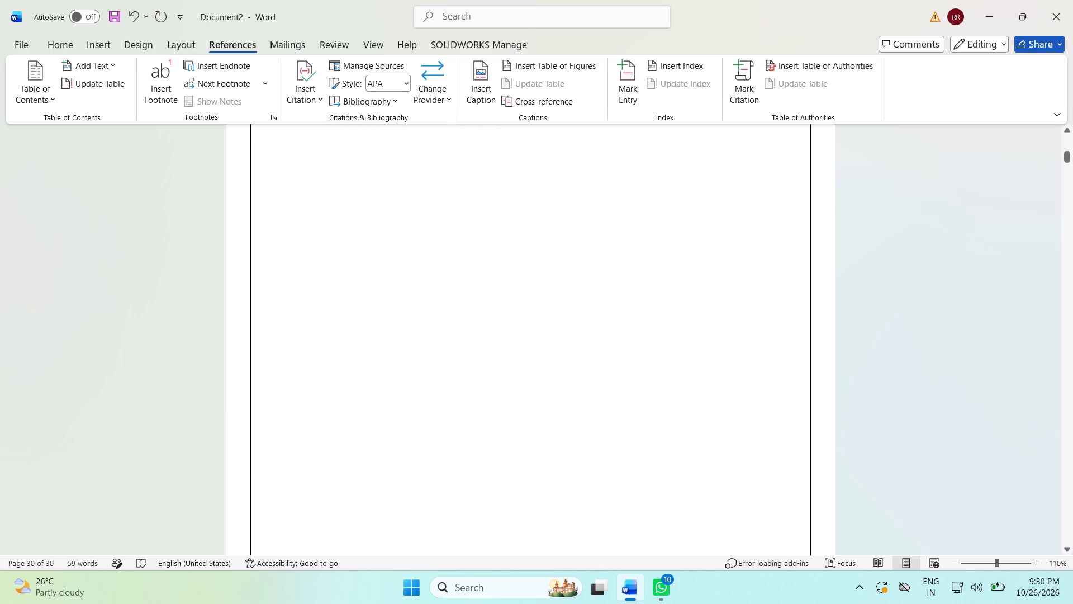
key(Up)
key(Up)
key(Up)
key(Down)
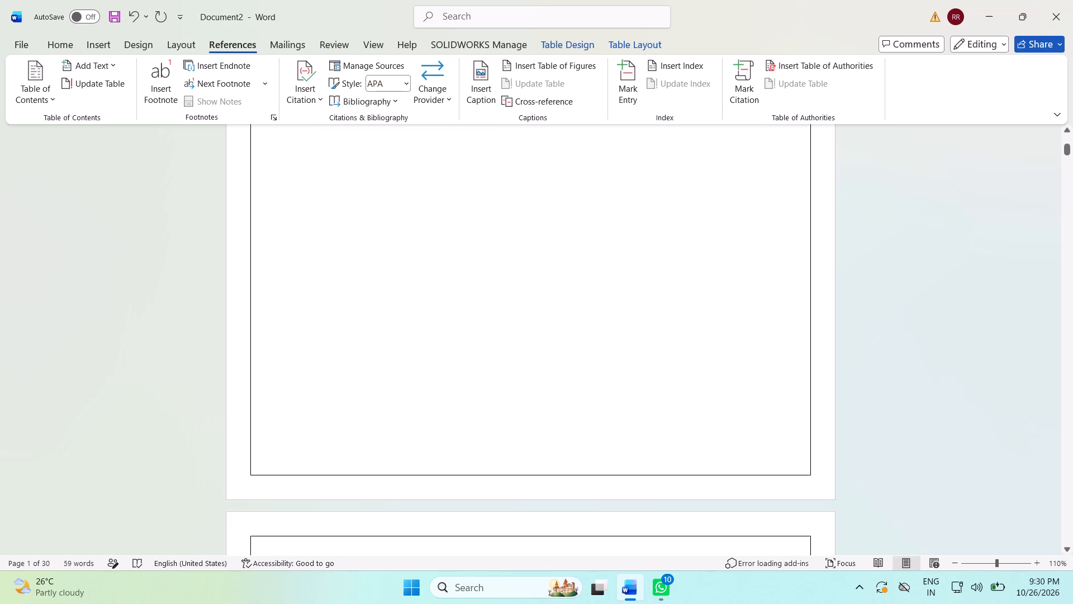
key(Down)
key(Down)
key(Down)
key(Up)
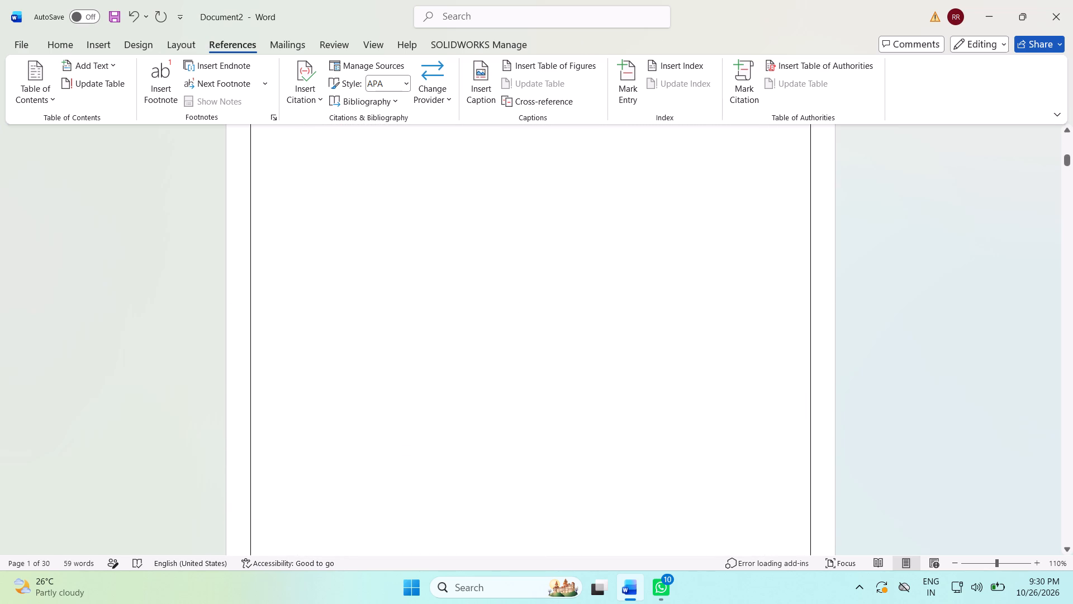
click(27, 79)
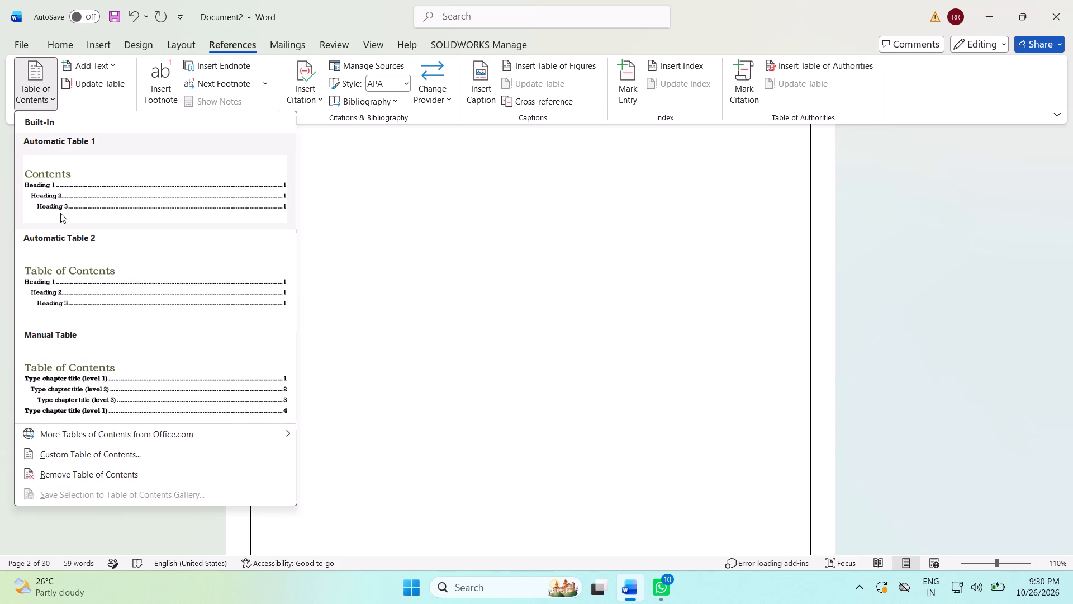
click(46, 383)
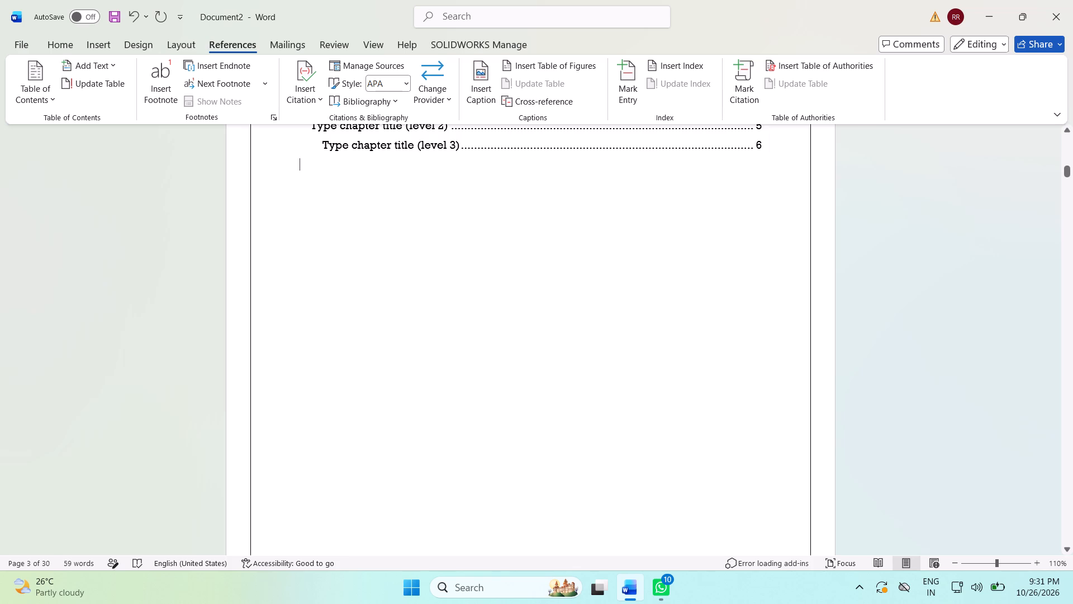
Move the cursor up and down through the inserted table of contents to check its placement against the second page.
key(Up)
key(Up)
key(Up)
key(Up)
key(Up)
key(Up)
key(Up)
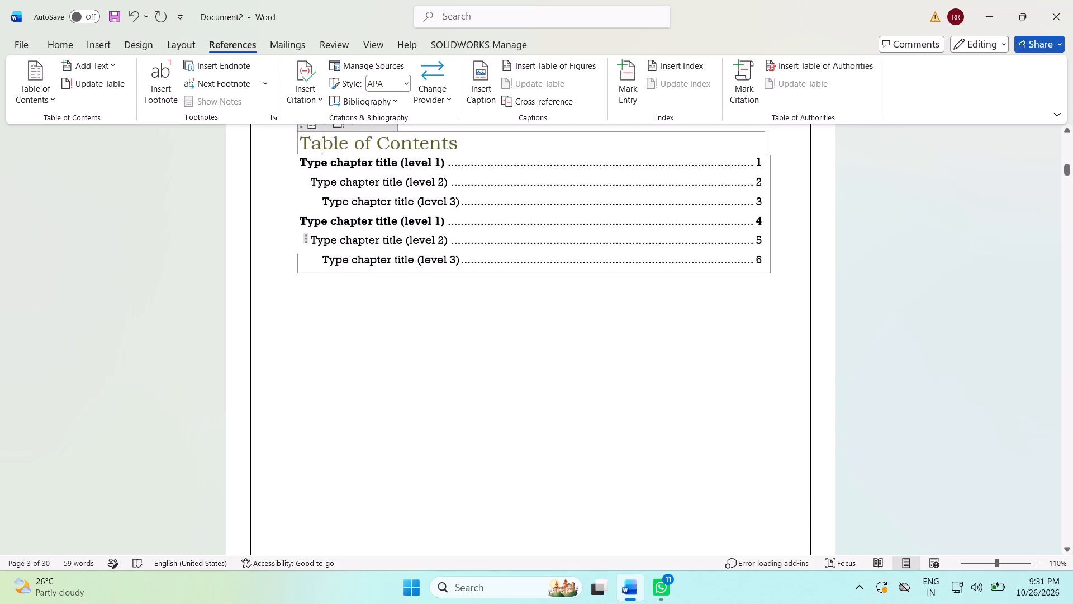
key(Up)
key(Up)
key(Down)
key(Down)
key(Down)
key(Down)
key(Down)
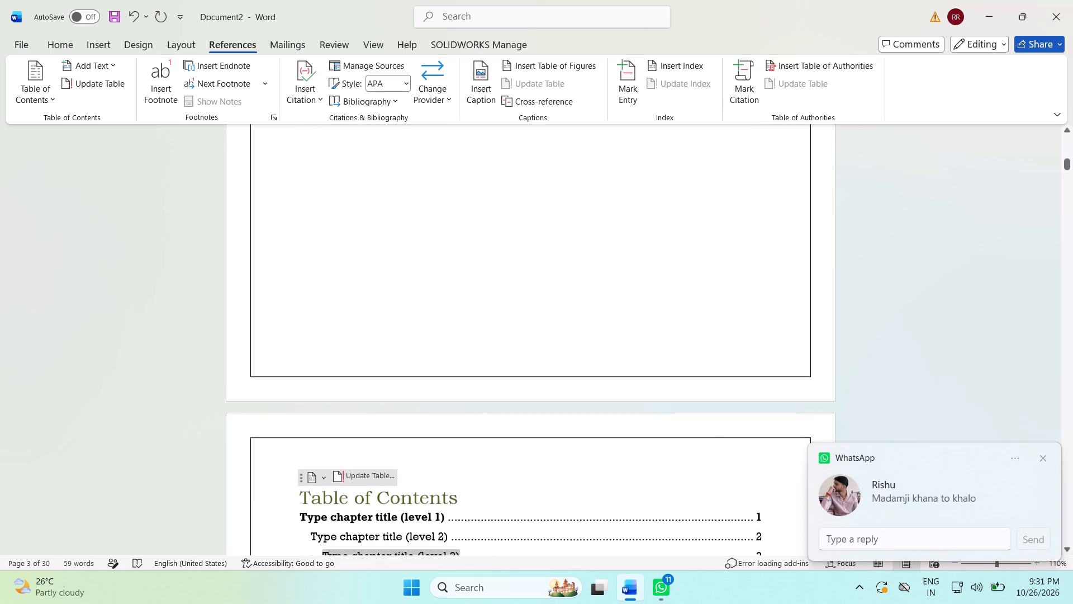
key(Down)
key(Down)
key(Down)
key(Down)
key(Down)
key(Down)
key(Up)
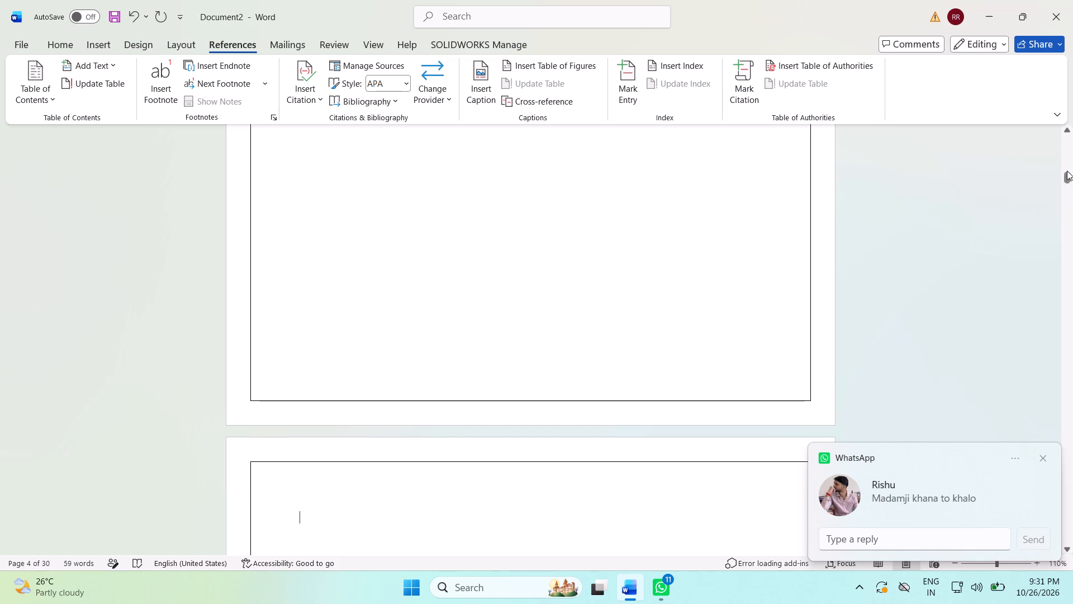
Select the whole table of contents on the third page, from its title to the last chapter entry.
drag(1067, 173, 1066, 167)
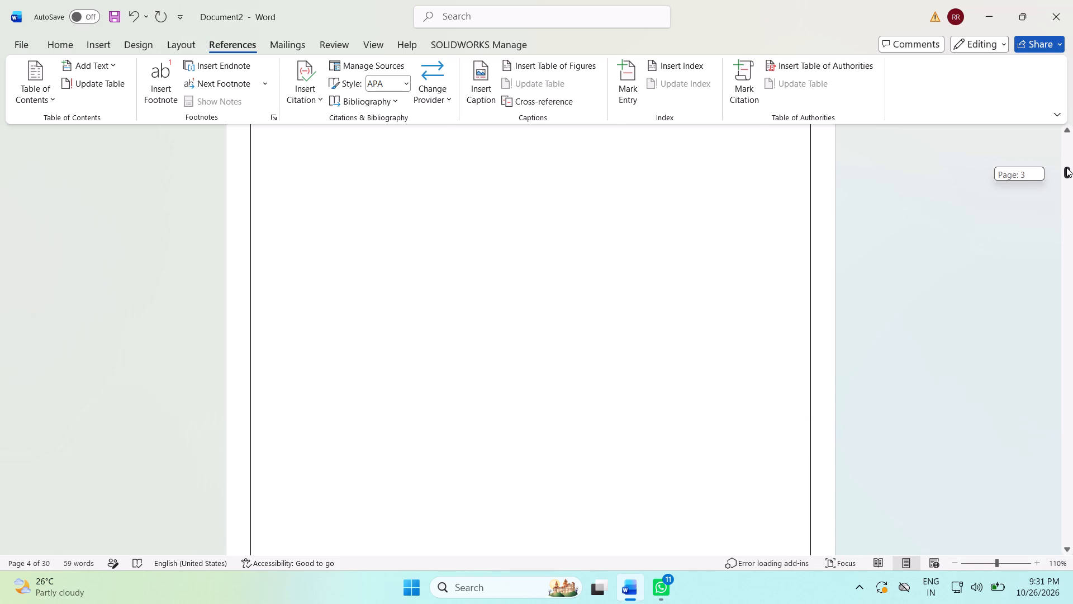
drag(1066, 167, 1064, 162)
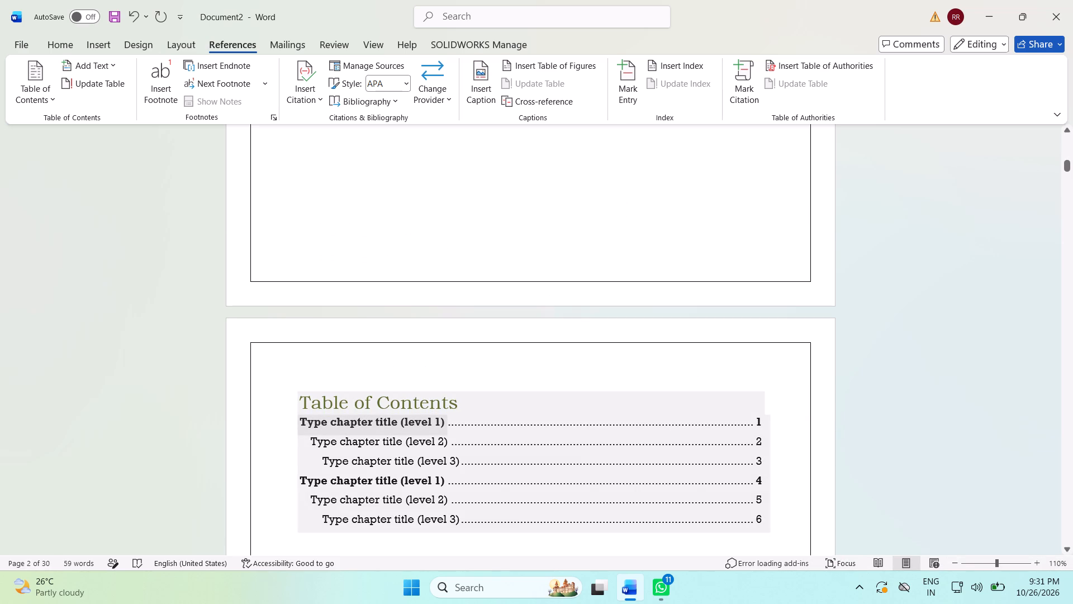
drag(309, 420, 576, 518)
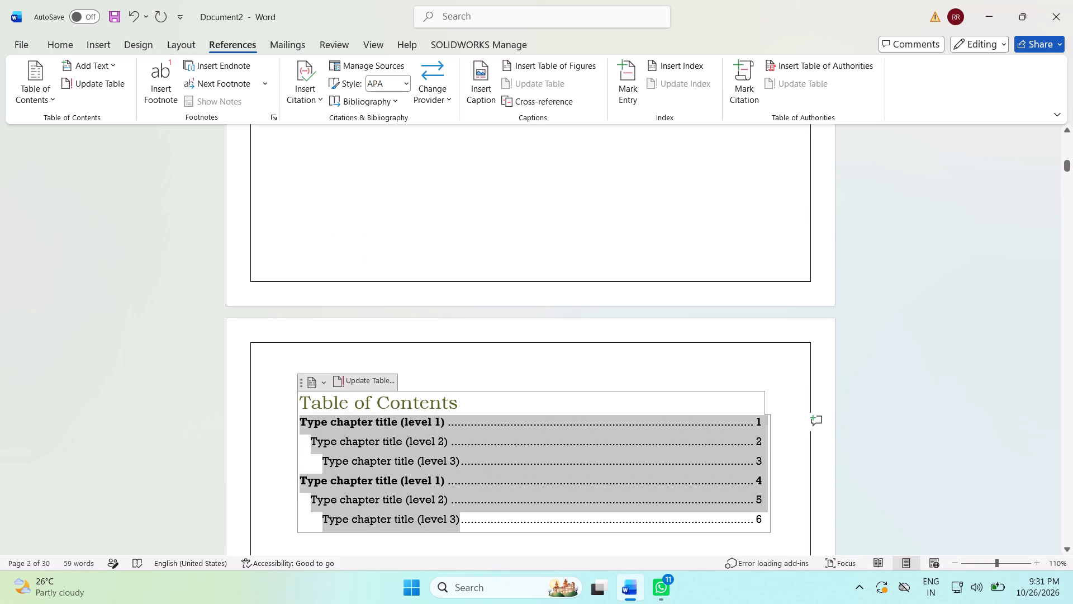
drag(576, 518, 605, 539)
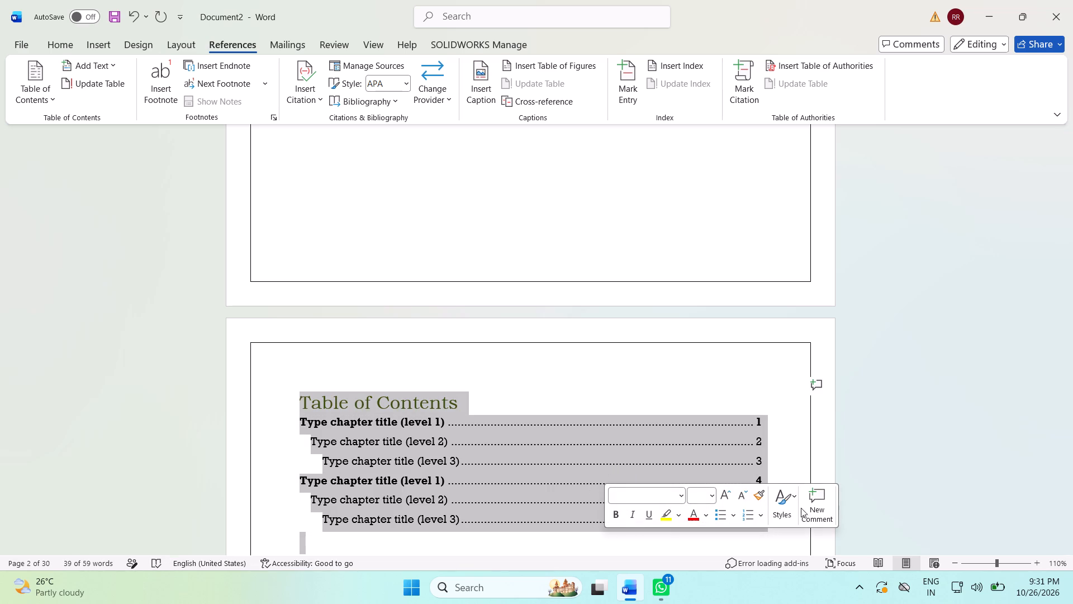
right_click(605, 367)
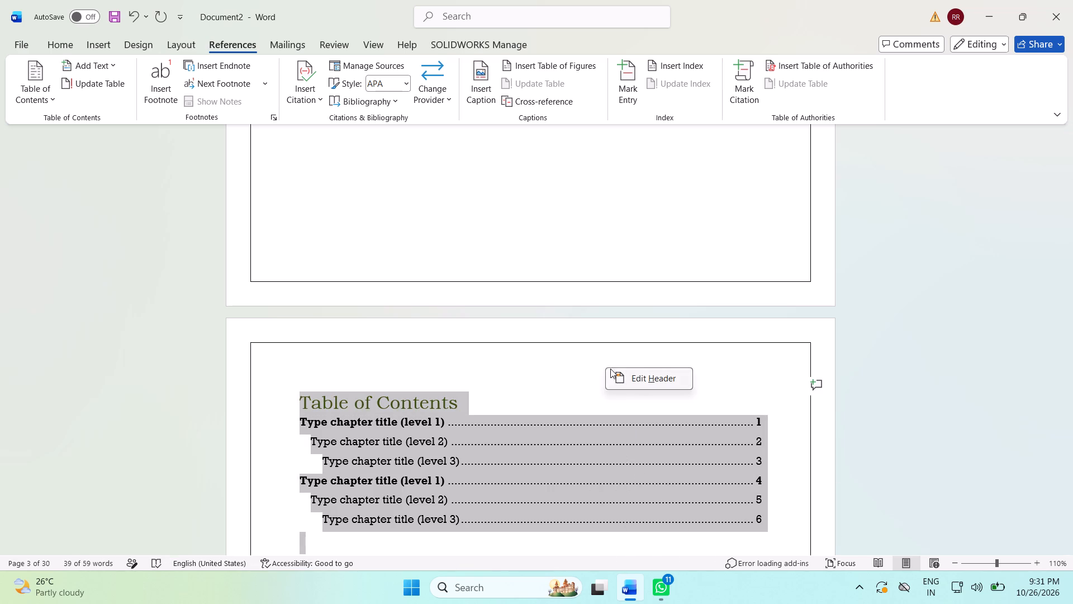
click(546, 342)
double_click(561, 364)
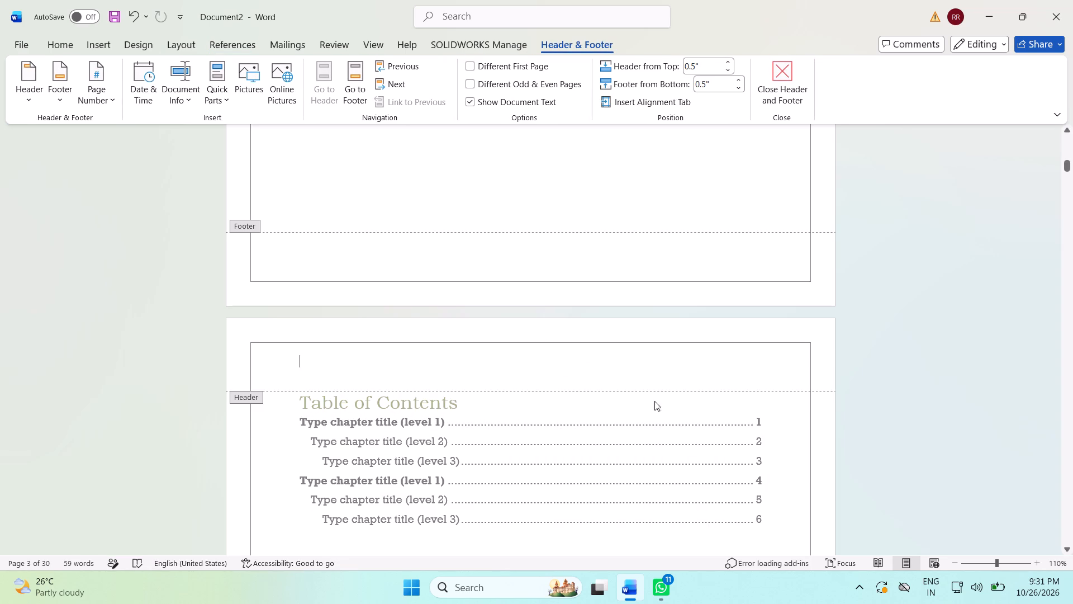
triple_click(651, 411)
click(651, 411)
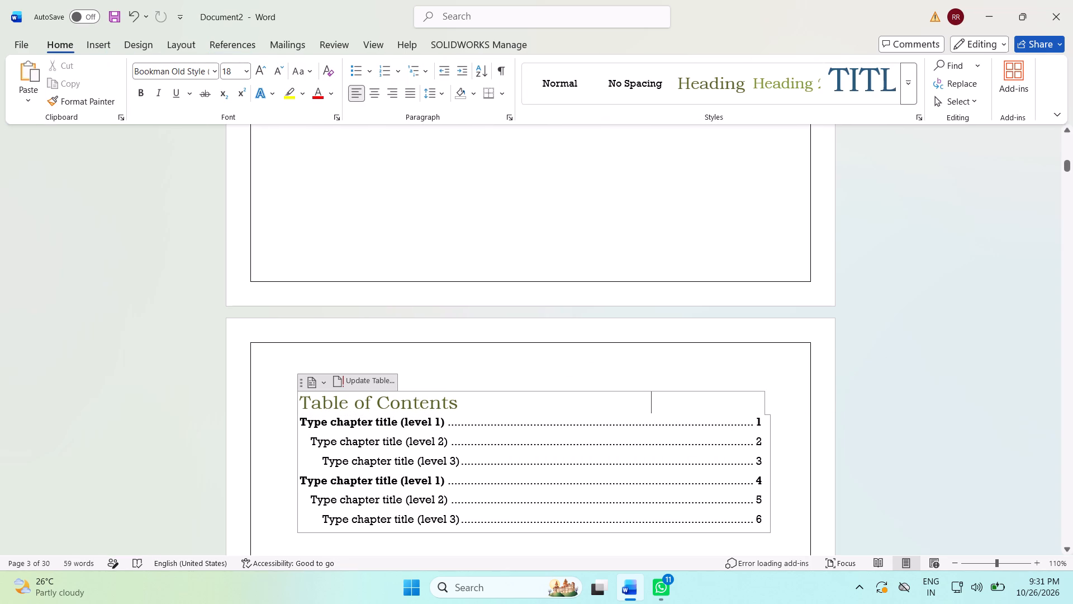
Move the Table of Contents title text into the second level 1 chapter entry, in place of its placeholder.
drag(301, 400, 531, 466)
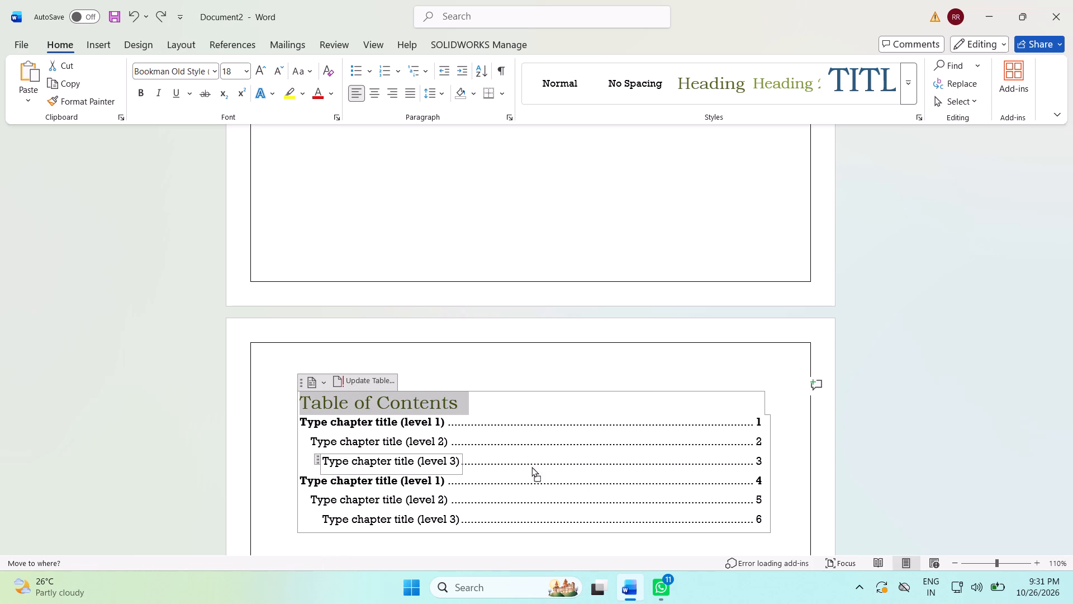
drag(531, 466, 542, 479)
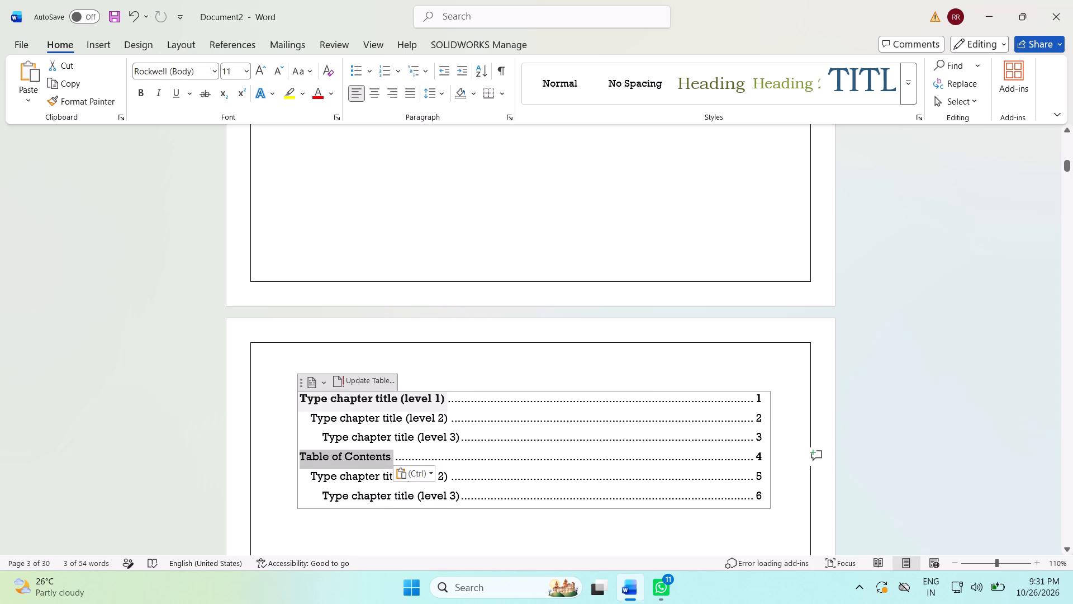
Select all the entry lines of the table of contents on the third page.
drag(310, 398, 585, 512)
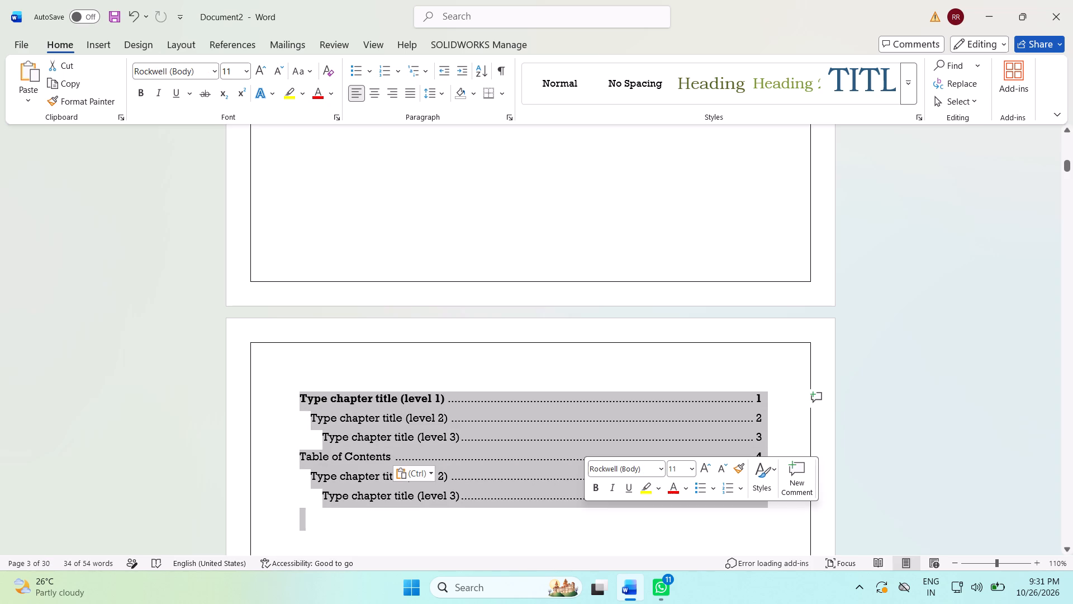
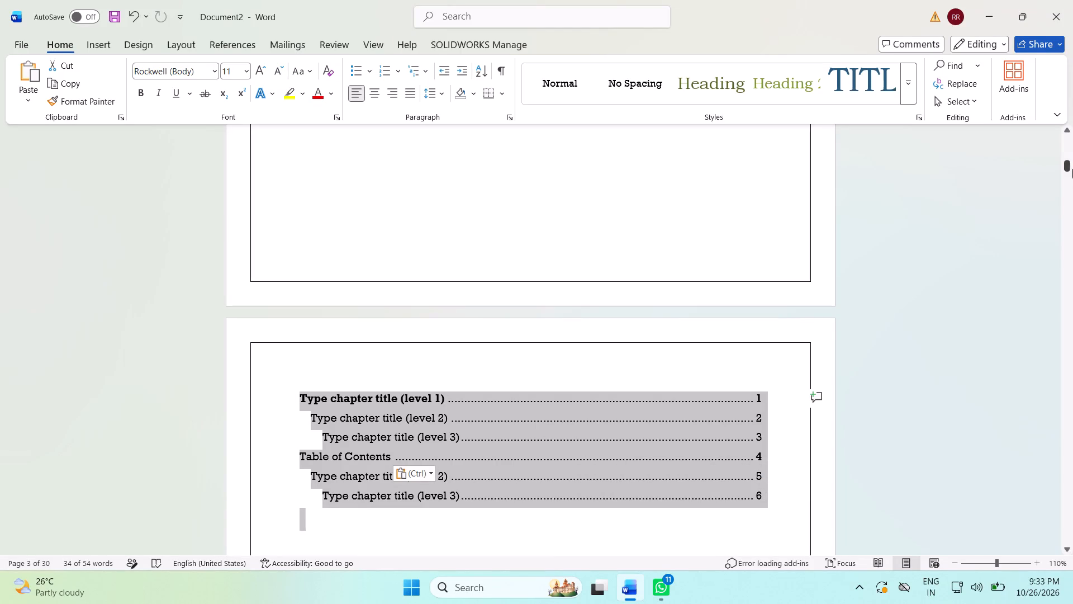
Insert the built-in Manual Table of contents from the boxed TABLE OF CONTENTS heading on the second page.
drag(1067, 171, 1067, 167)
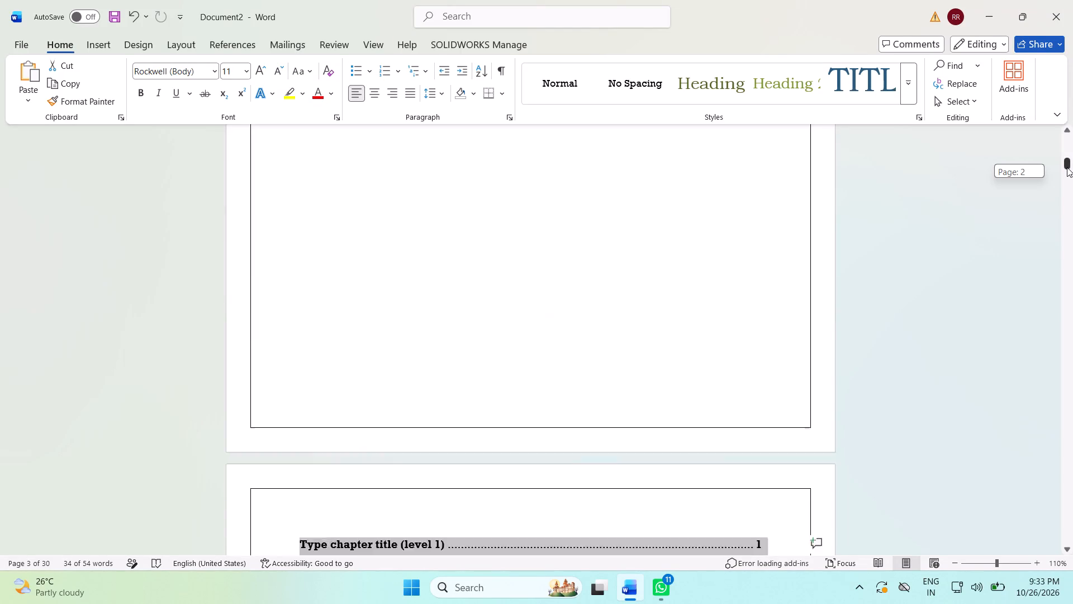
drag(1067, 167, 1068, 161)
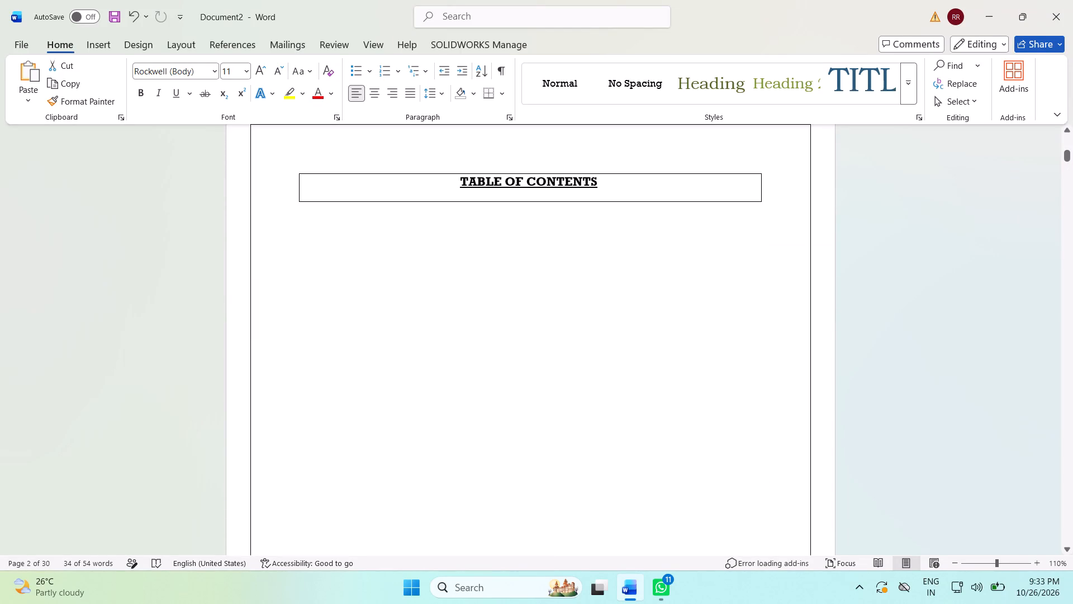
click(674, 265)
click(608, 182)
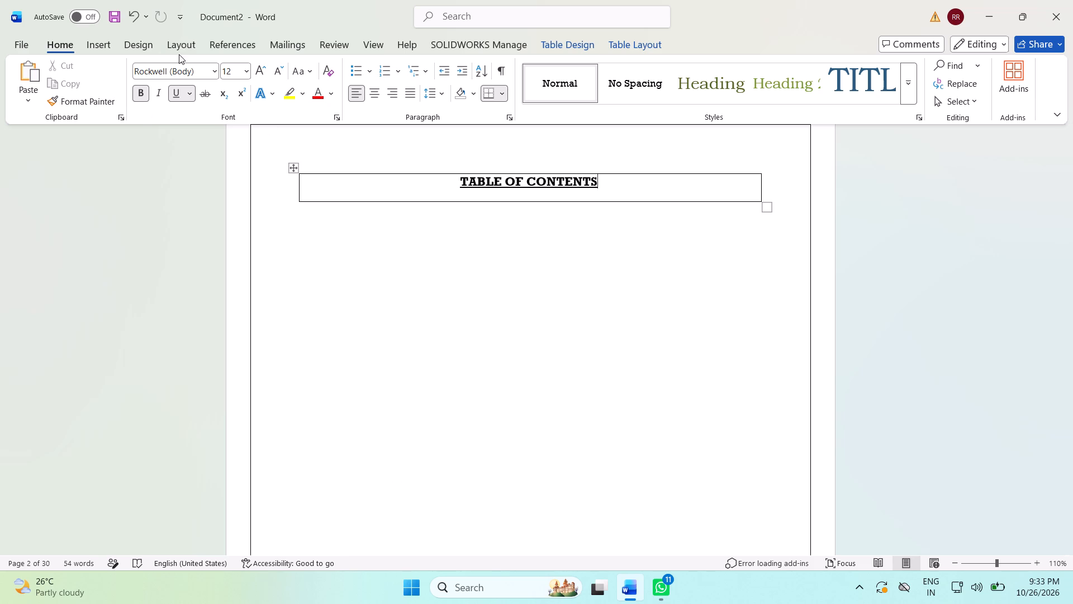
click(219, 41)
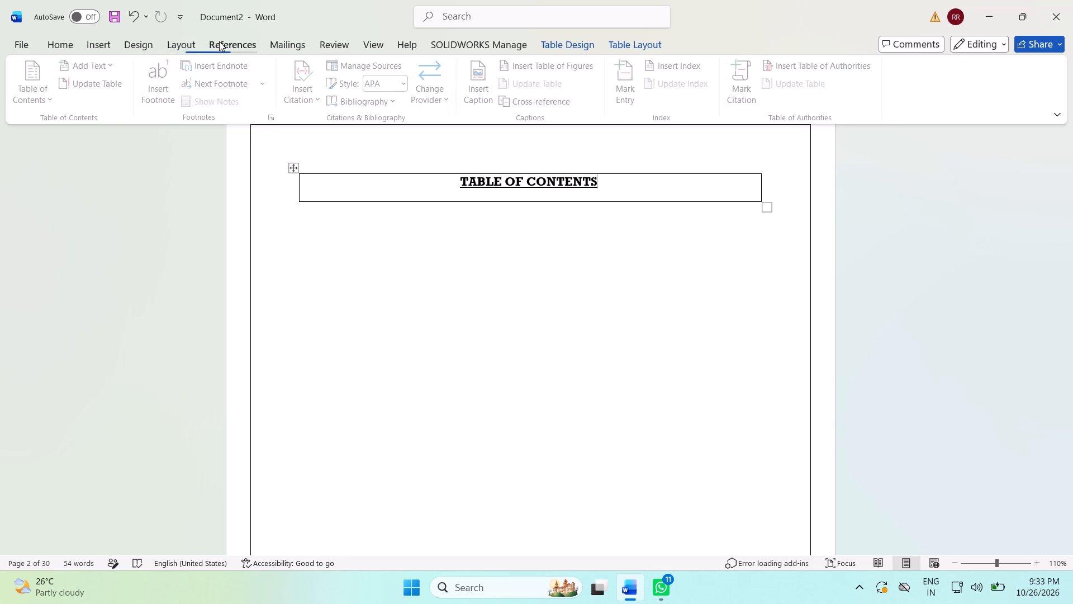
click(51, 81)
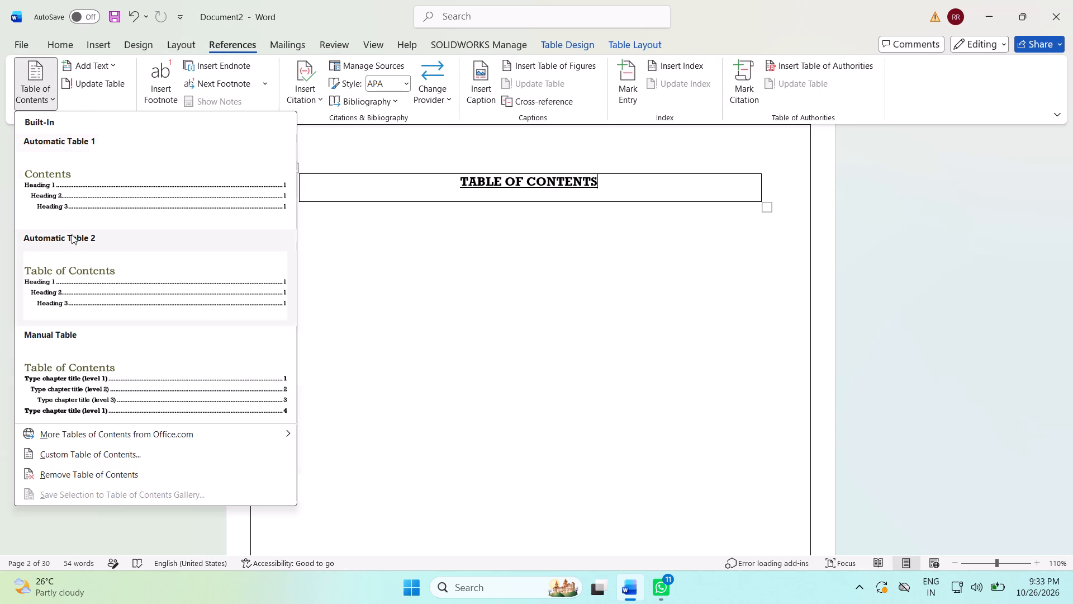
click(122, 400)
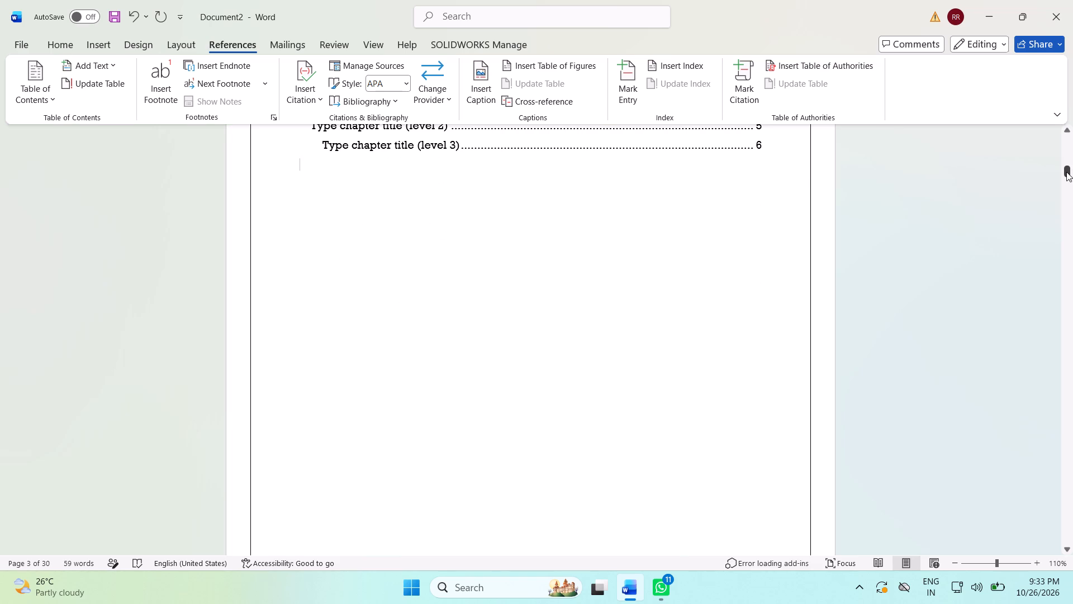
Delete the TABLE OF CONTENTS heading text from the box on the second page.
drag(1066, 172, 1067, 159)
drag(1067, 159, 1067, 158)
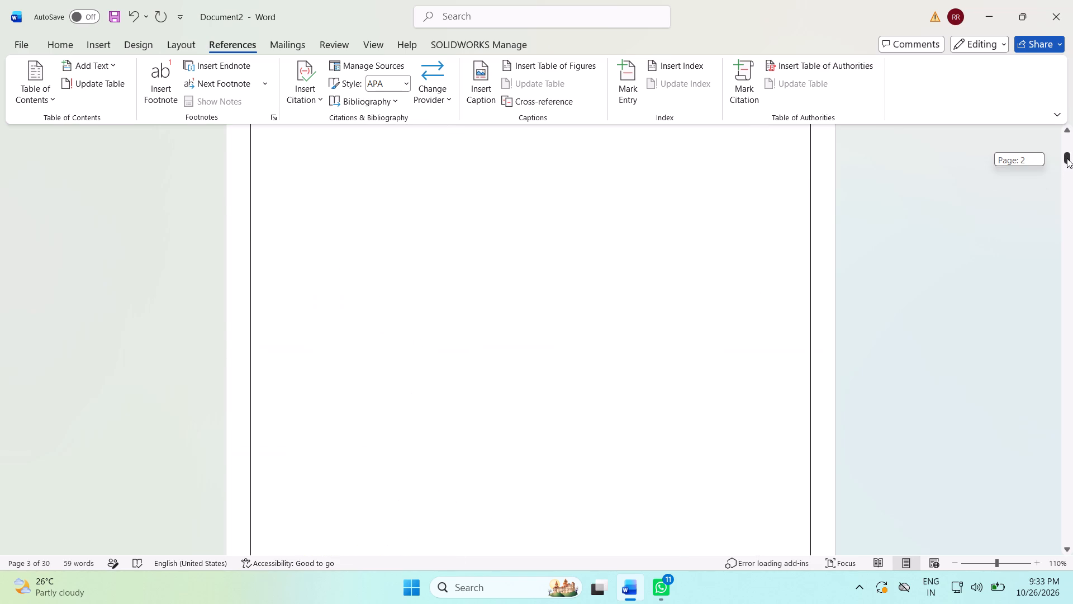
drag(1067, 158, 1060, 155)
click(701, 253)
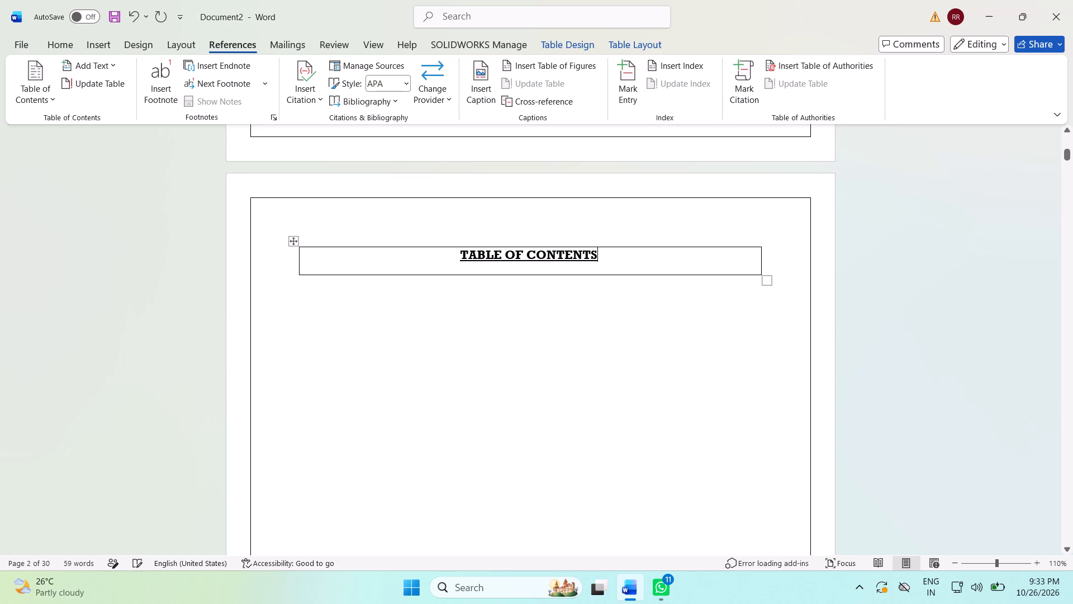
key(BackSpace)
key(BackSpace)
key(BackSpace)
key(BackSpace)
key(BackSpace)
key(BackSpace)
key(BackSpace)
key(BackSpace)
key(BackSpace)
key(BackSpace)
key(BackSpace)
key(BackSpace)
key(BackSpace)
key(BackSpace)
key(BackSpace)
key(BackSpace)
key(BackSpace)
key(BackSpace)
key(BackSpace)
key(BackSpace)
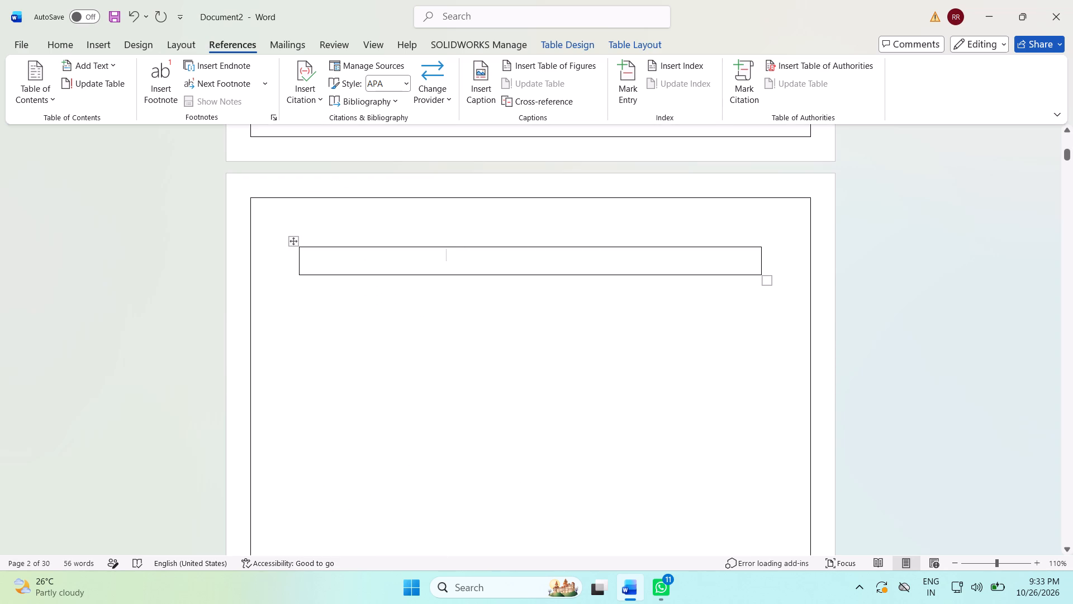
Cut the empty heading box from the second page.
right_click(297, 244)
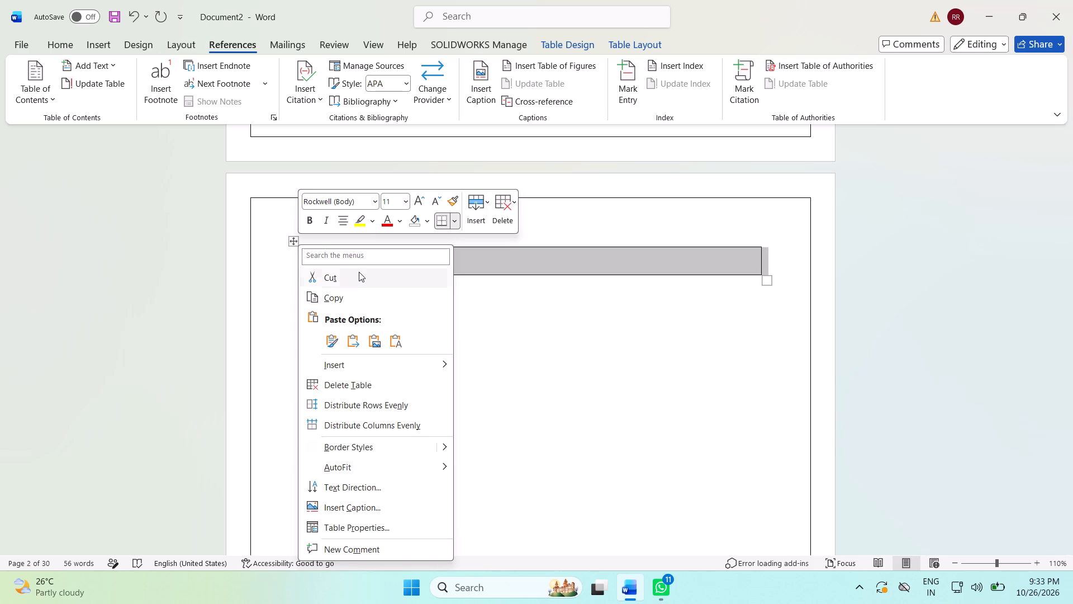
click(357, 278)
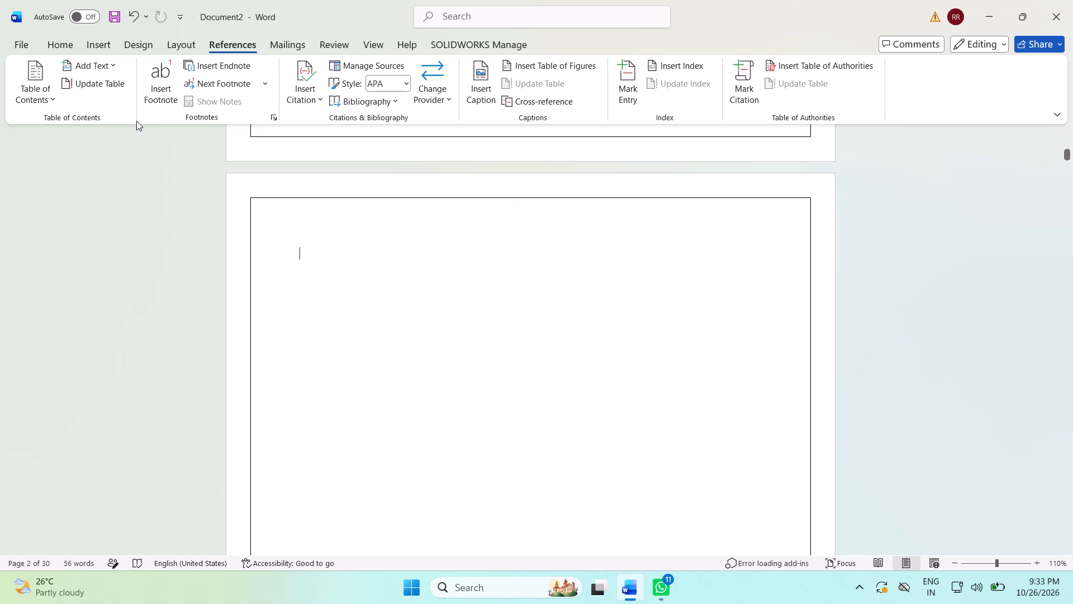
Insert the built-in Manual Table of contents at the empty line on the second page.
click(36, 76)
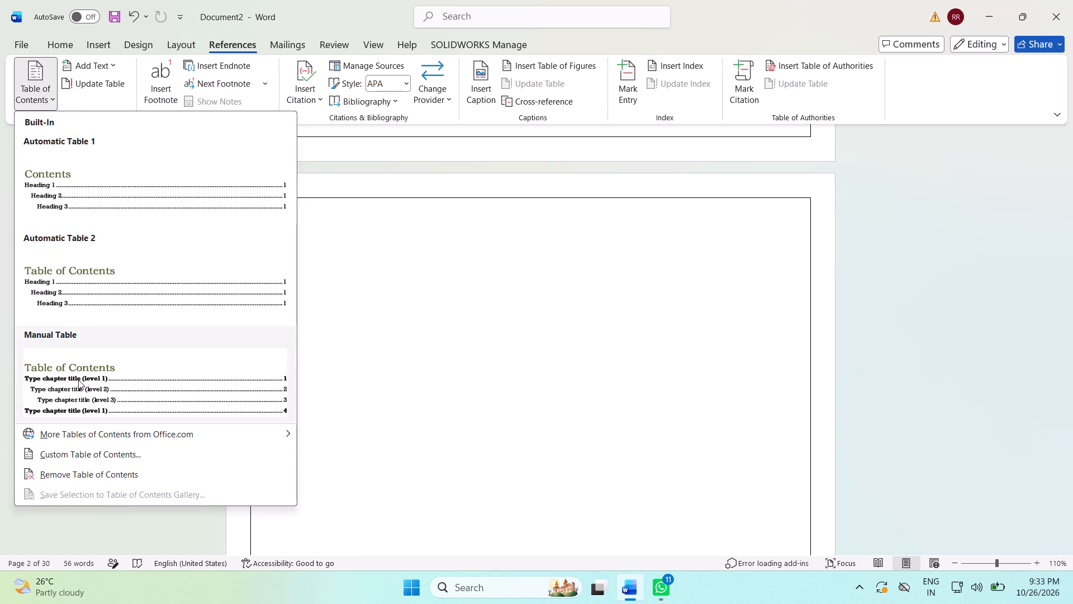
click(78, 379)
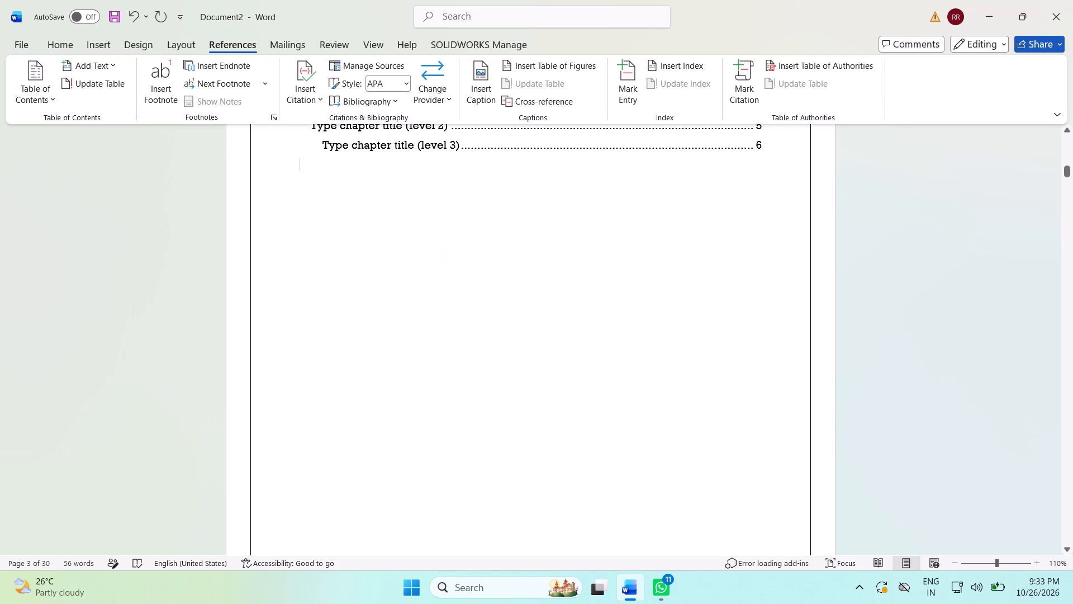
Look through the first three pages to check where the manual table of contents was placed.
drag(1065, 175, 1072, 145)
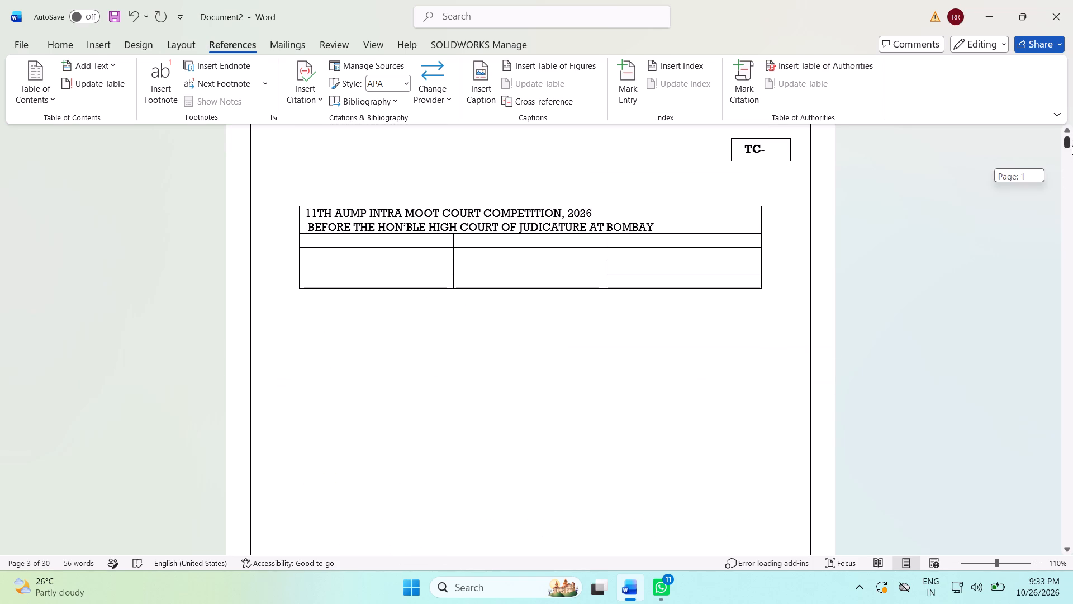
drag(1072, 145, 1069, 164)
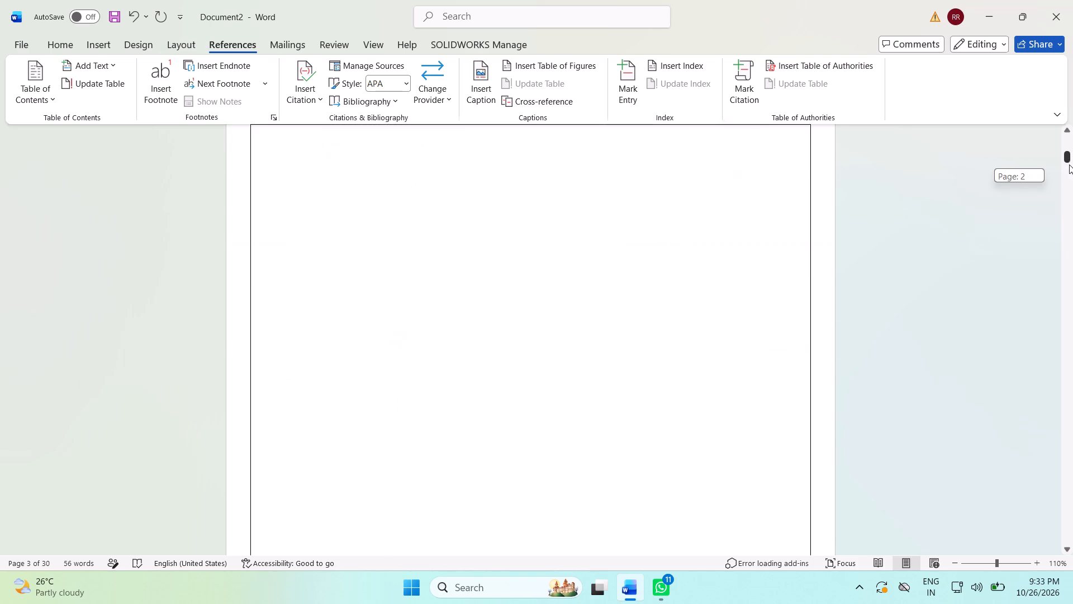
drag(1069, 164, 1070, 145)
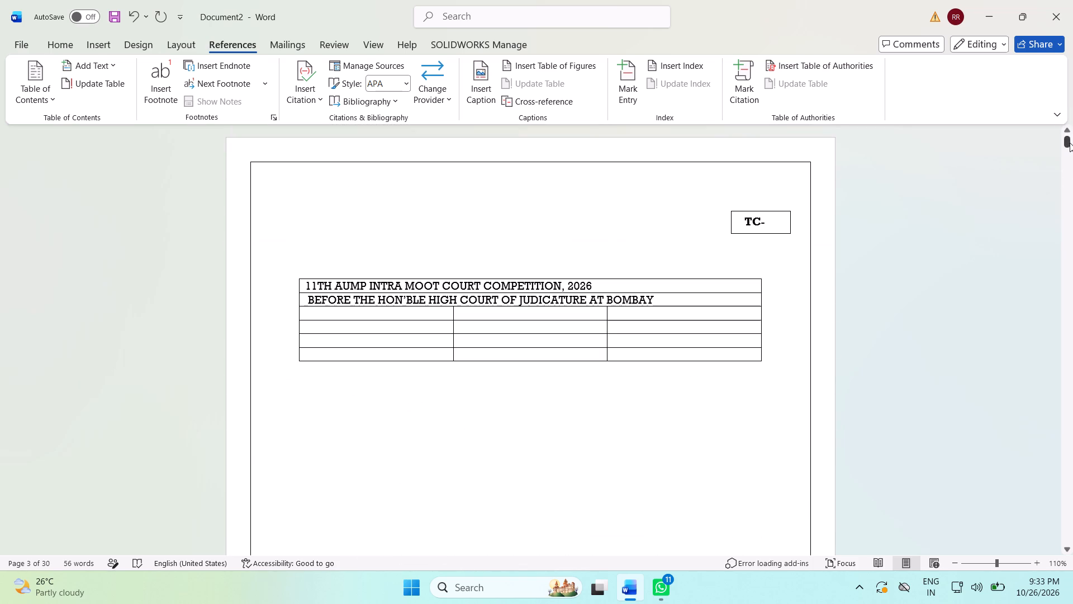
drag(1066, 145, 1072, 161)
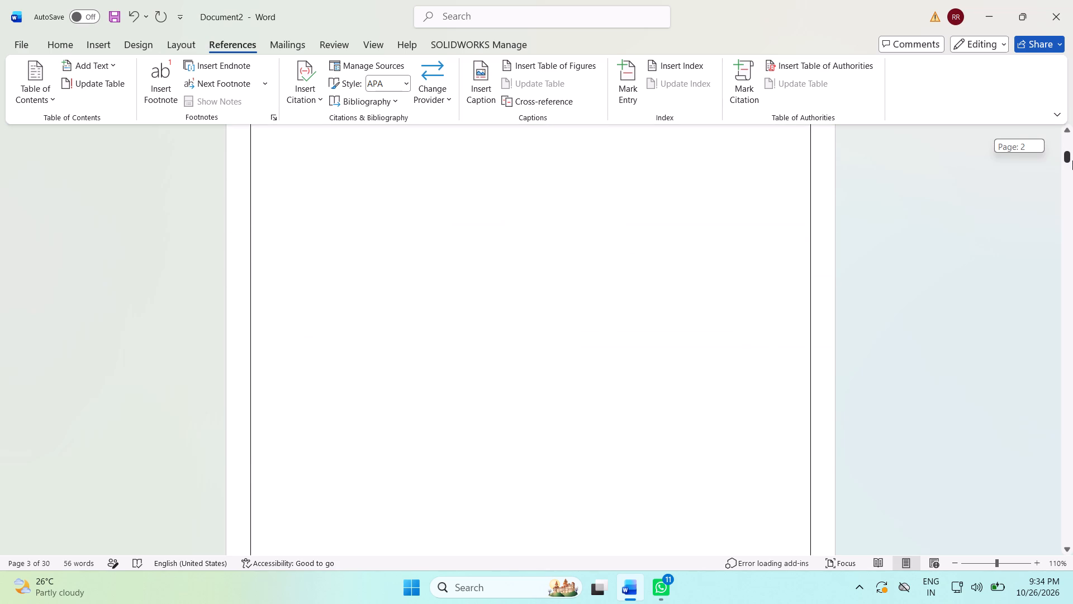
drag(1072, 161, 1072, 164)
triple_click(531, 284)
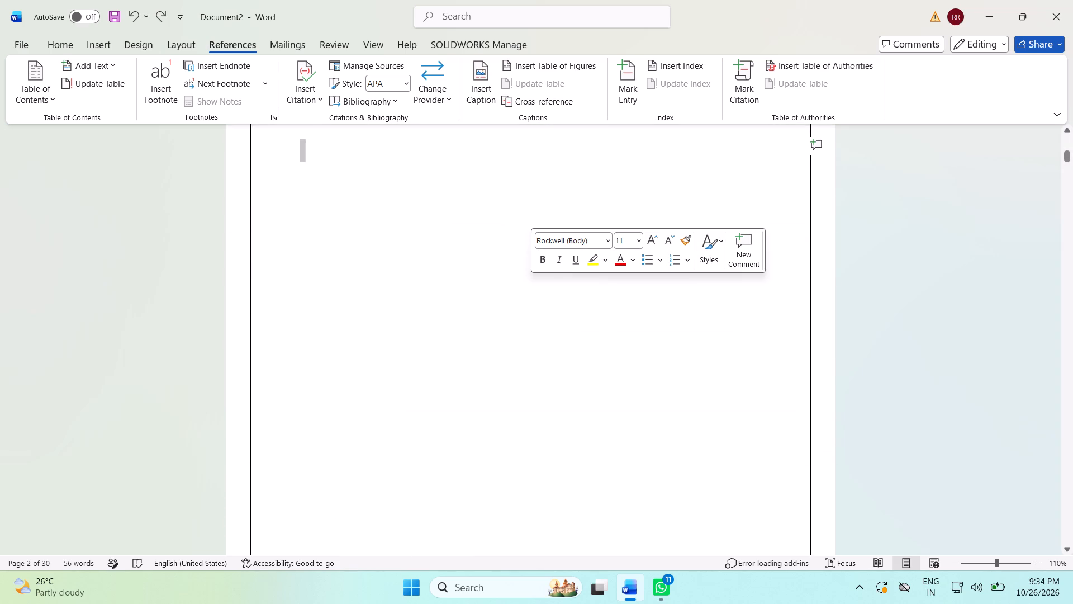
click(807, 176)
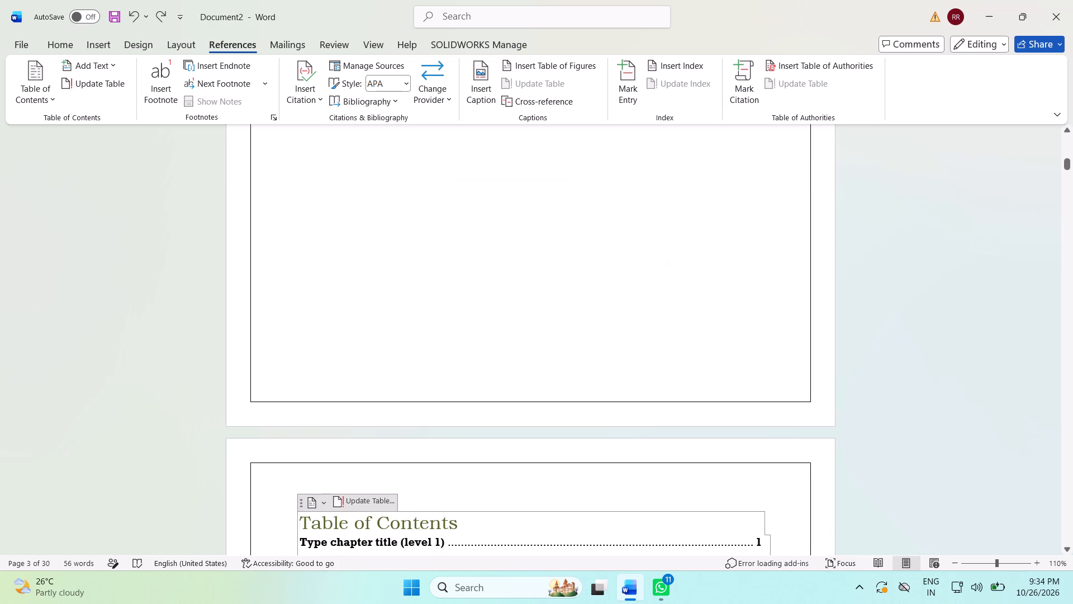
click(729, 182)
drag(1065, 161, 1066, 154)
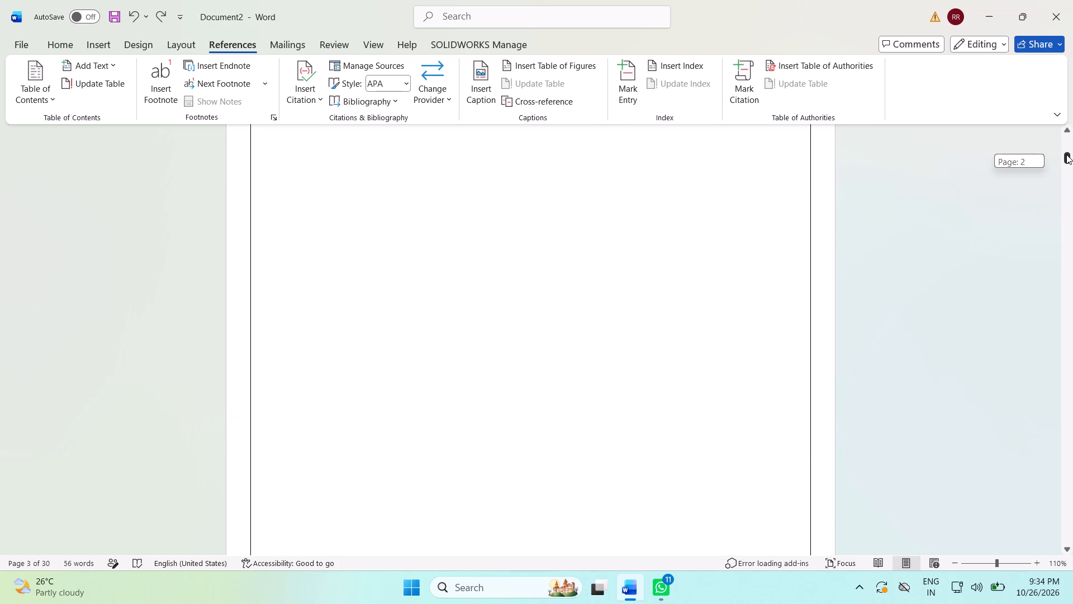
drag(1066, 154, 1063, 149)
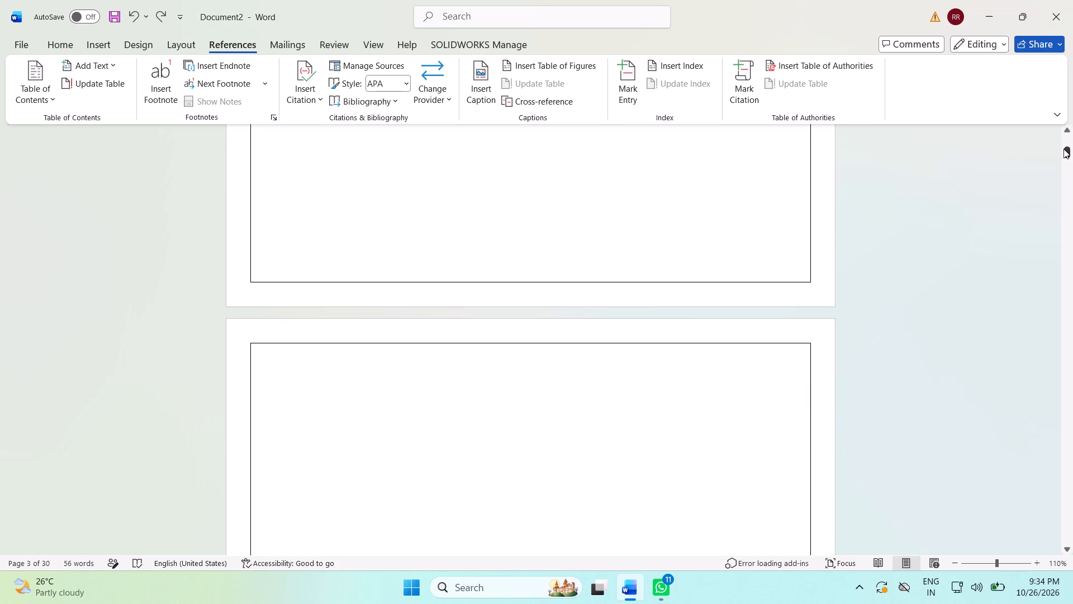
right_click(744, 376)
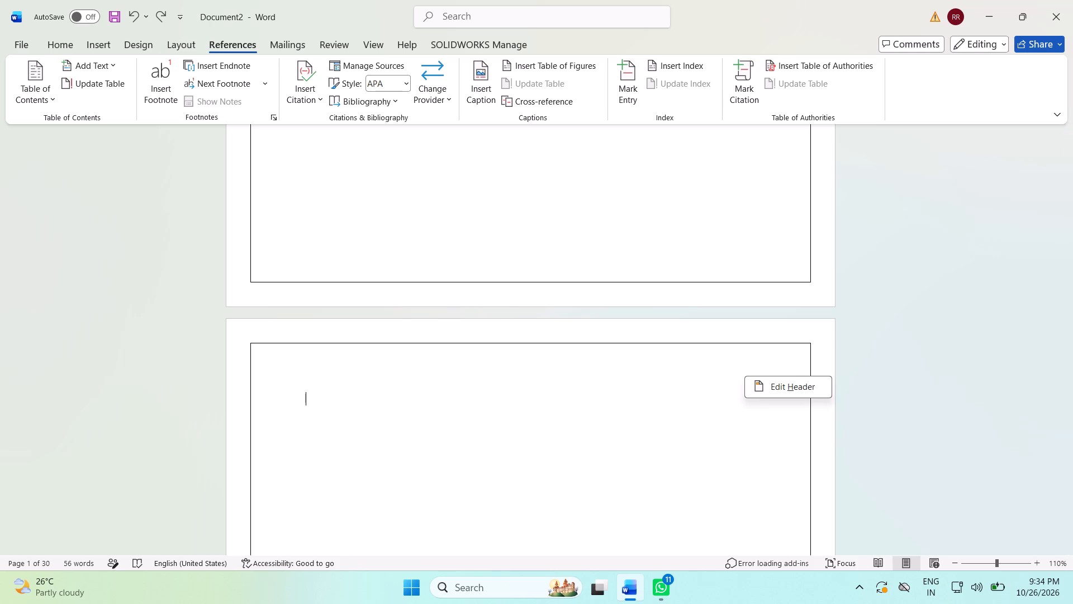
click(730, 384)
click(695, 484)
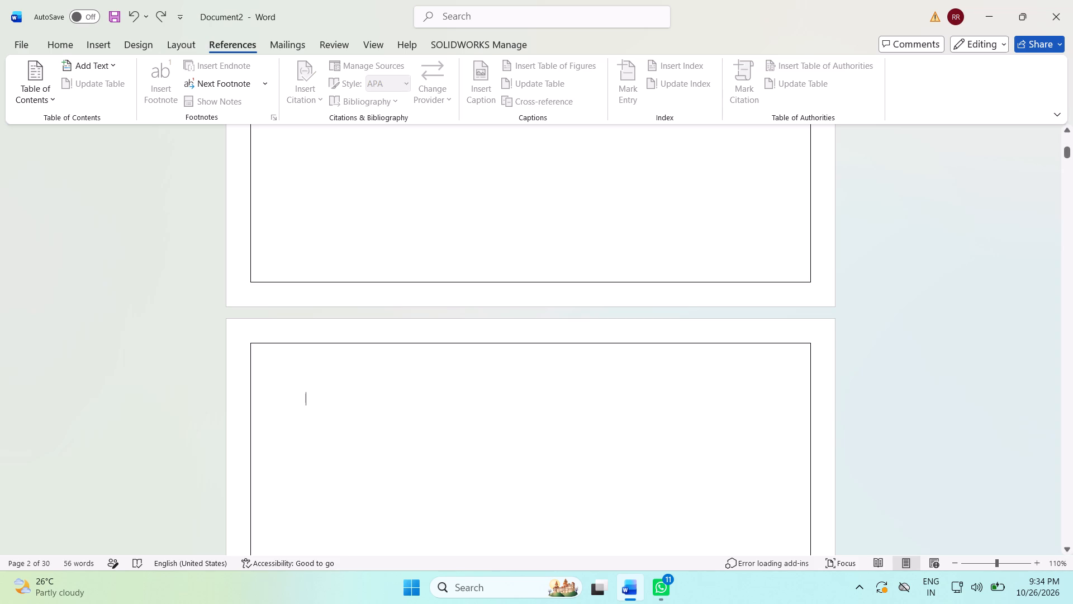
Paste the cut empty box above the Table of Contents title on the third page.
click(678, 324)
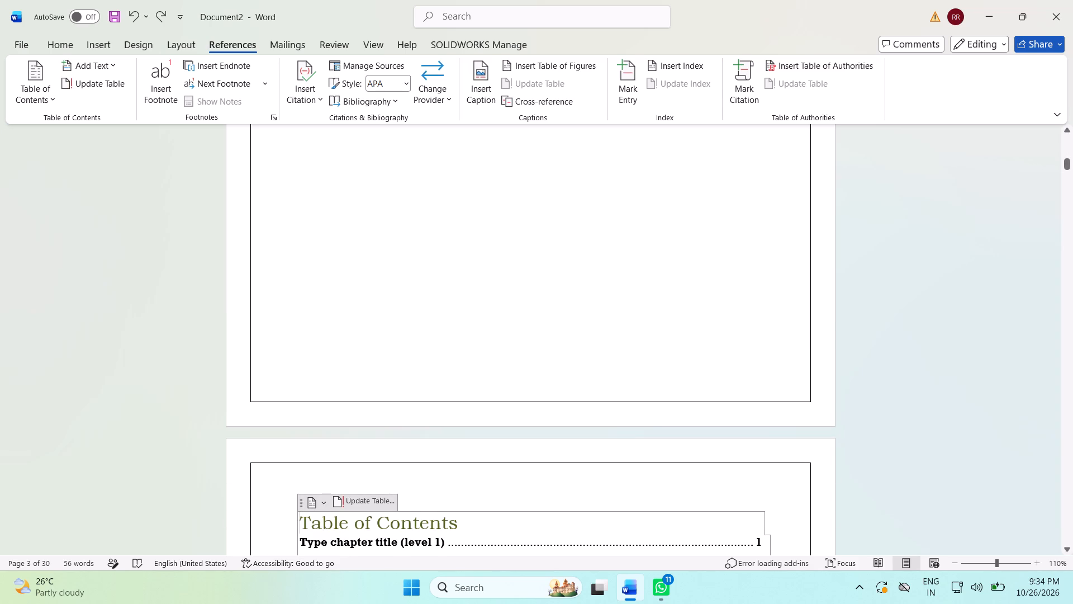
right_click(678, 324)
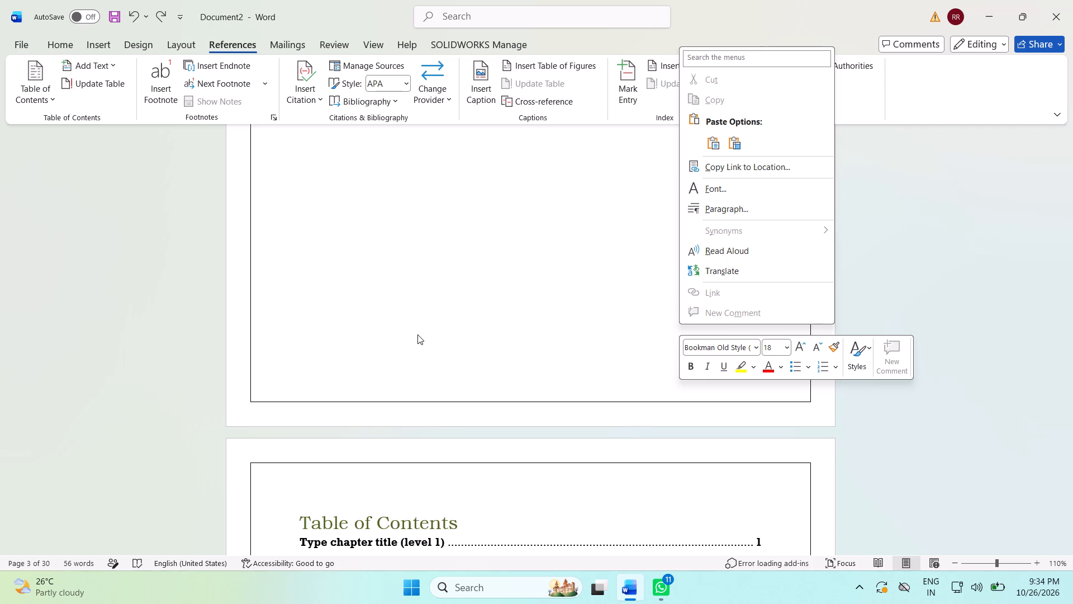
text(DE)
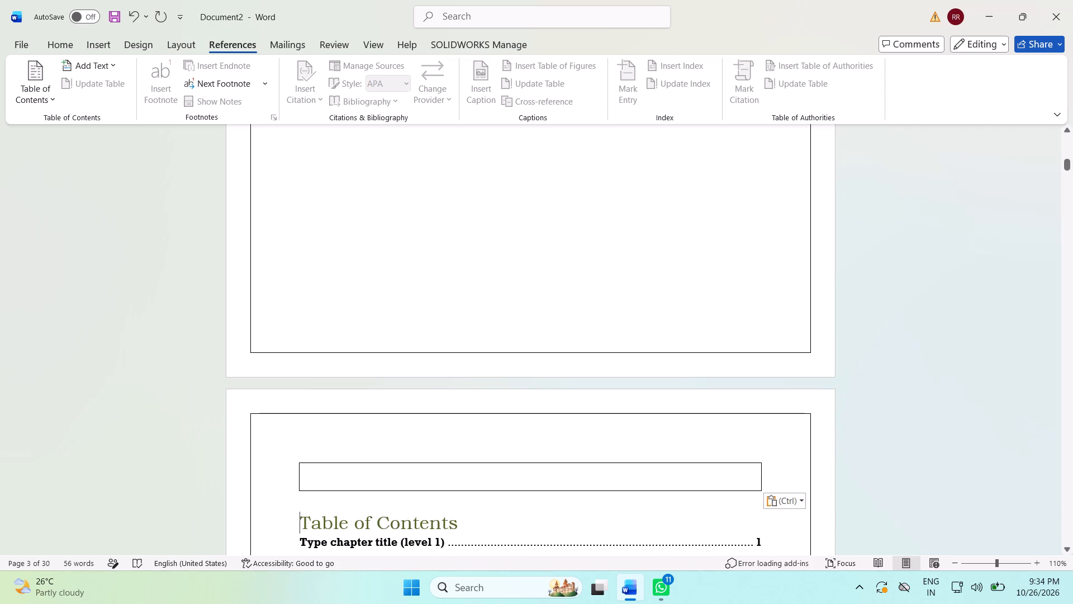
Insert the built-in Manual Table of contents again, with the cursor on the blank second page.
click(630, 463)
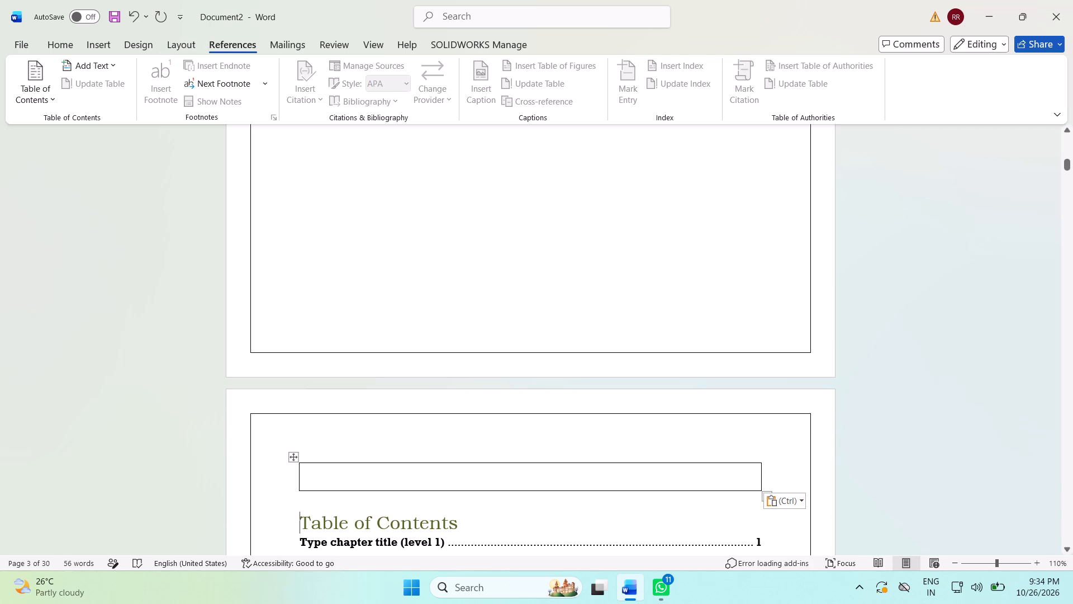
click(631, 473)
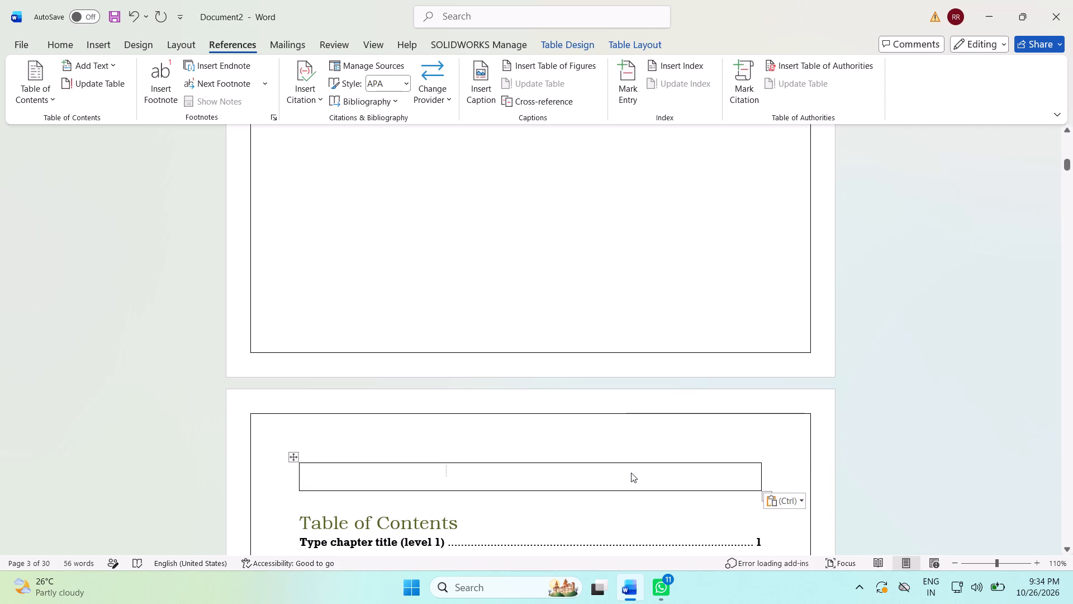
click(582, 151)
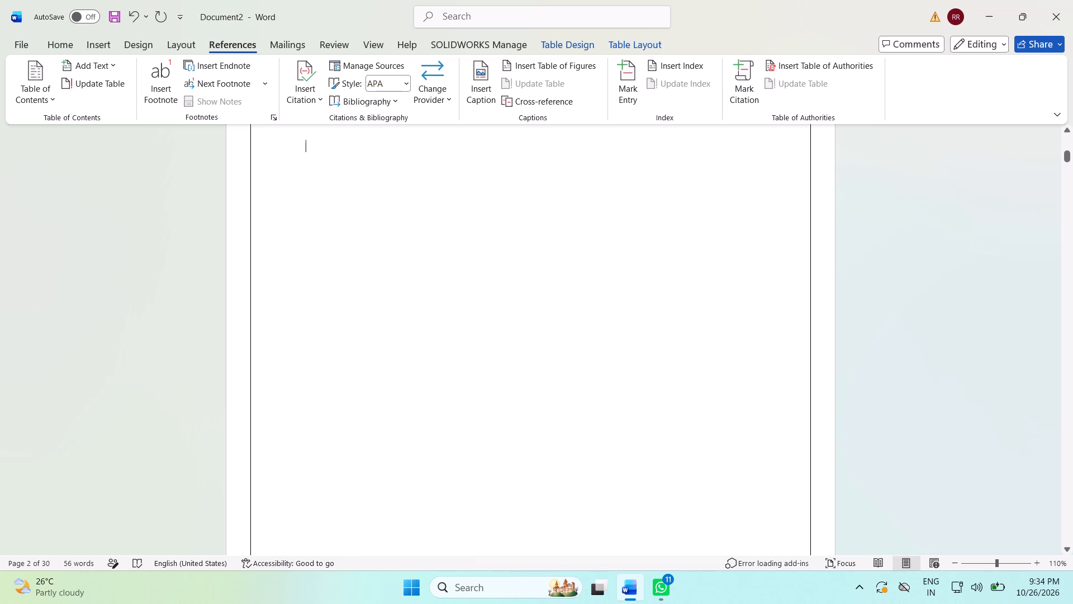
click(39, 93)
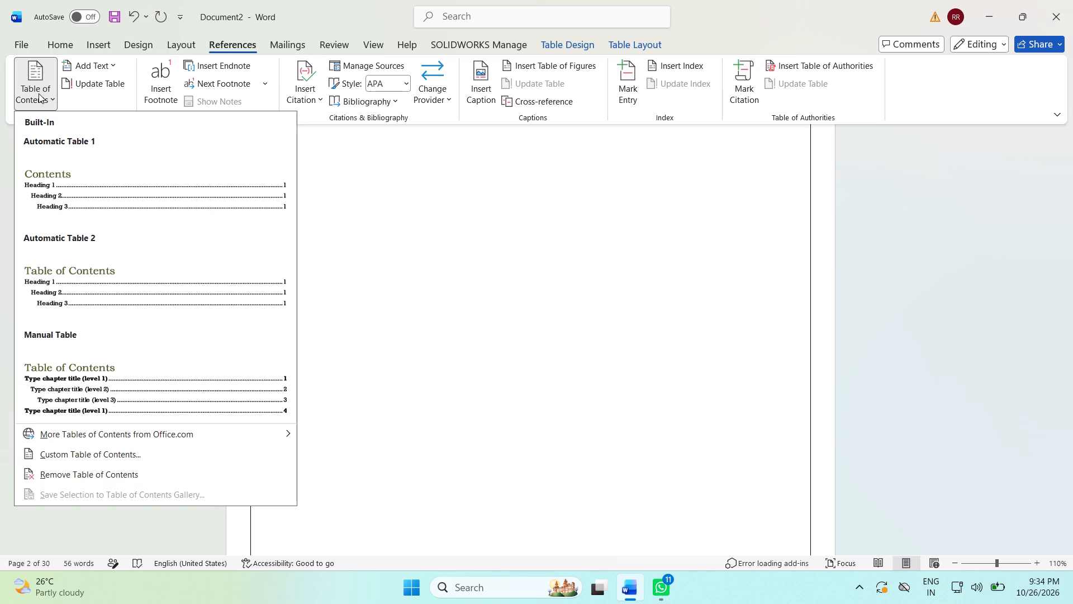
click(124, 373)
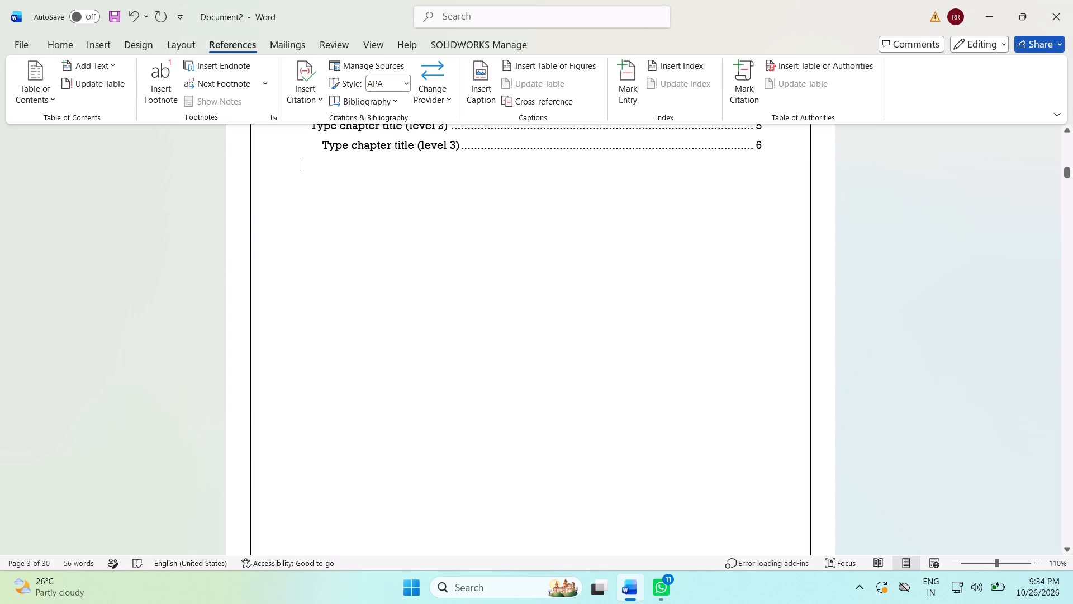
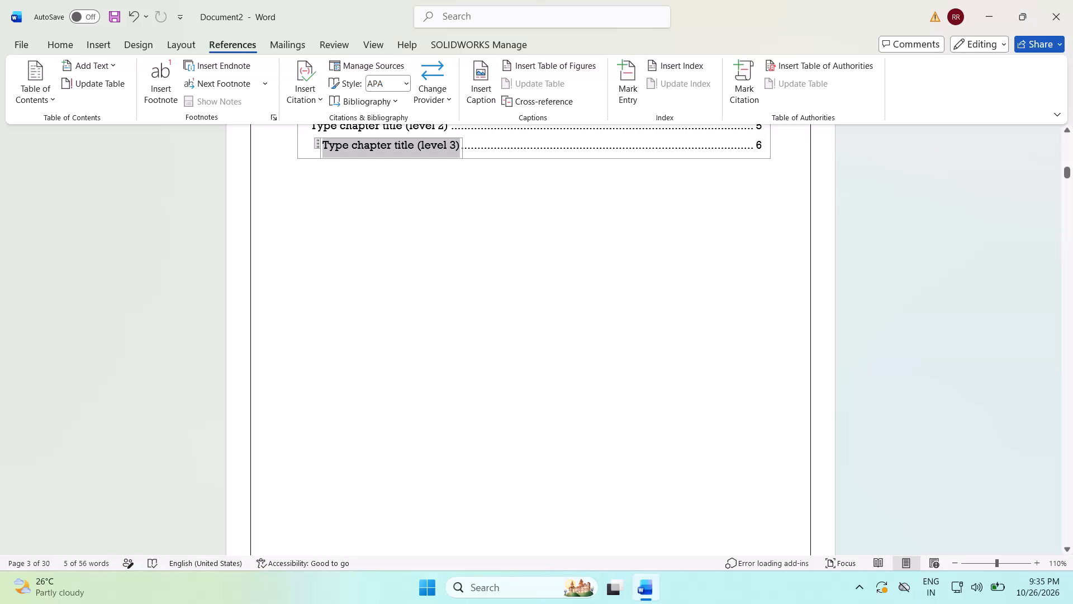
Look through the first three pages to check where the table of contents, the empty box and the blank page sit.
click(575, 177)
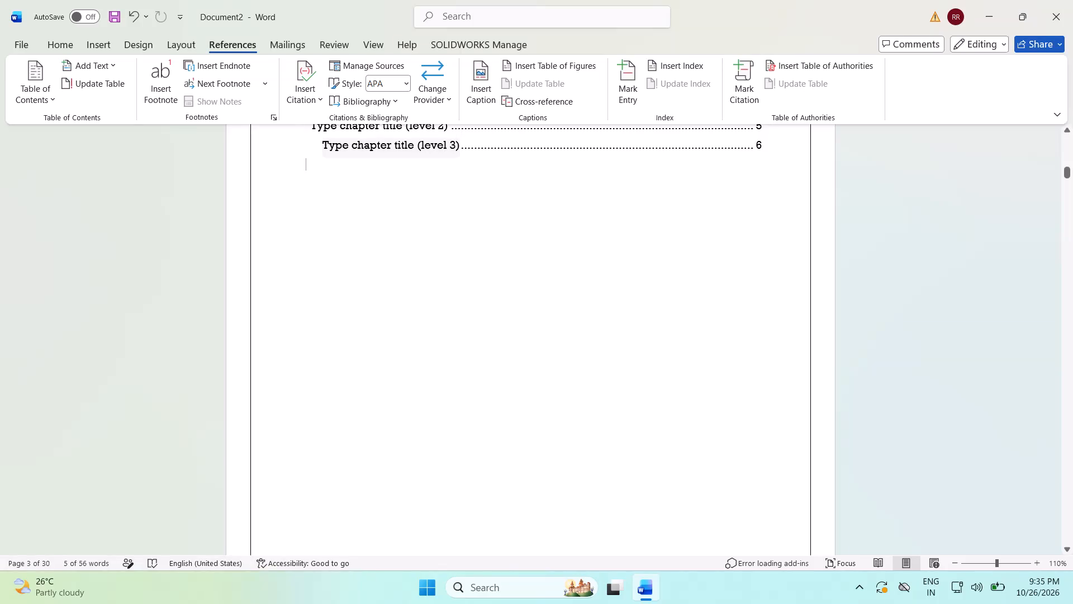
key(Up)
key(Up)
key(Up)
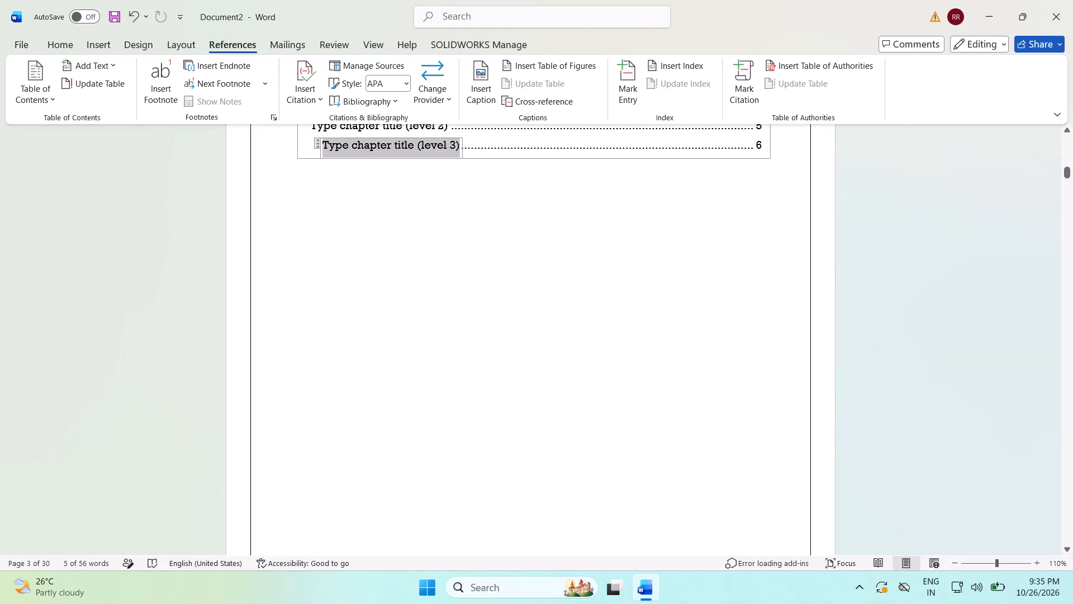
key(Up)
key(Up)
key(Up)
key(Up)
key(Up)
key(Up)
key(Up)
key(Up)
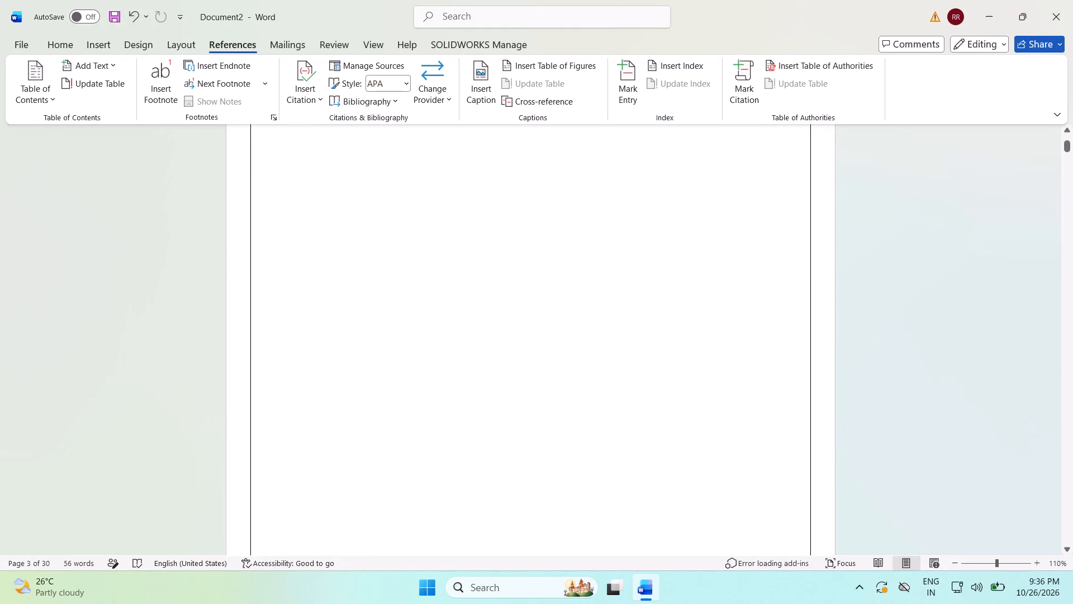
key(Up)
key(Up)
key(Up)
key(Up)
key(Up)
key(Up)
key(Up)
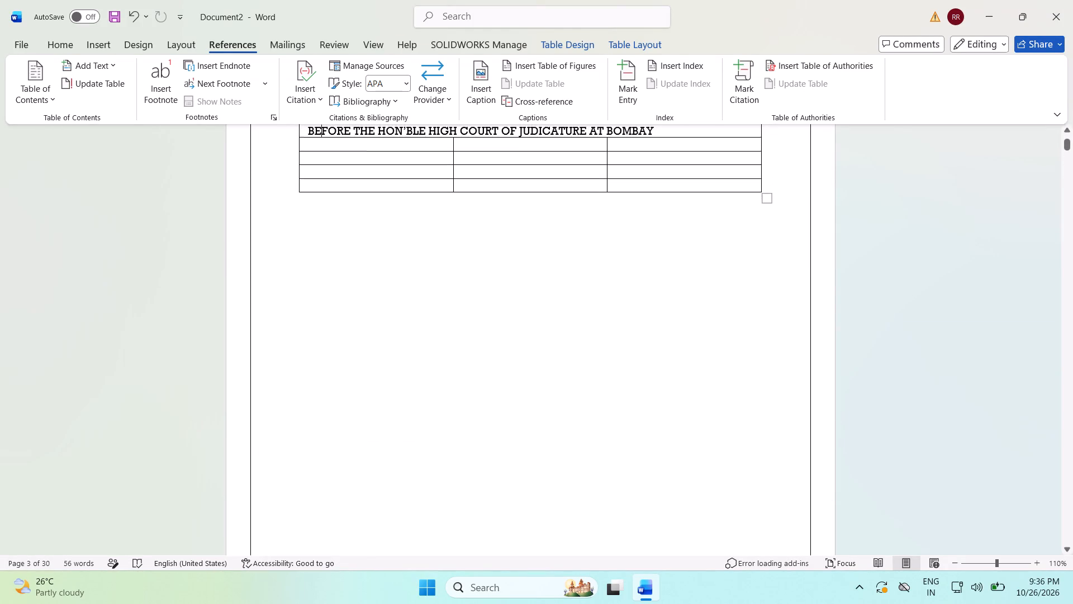
key(Up)
key(Down)
key(Down)
key(Down)
key(Down)
key(Down)
key(Down)
key(Down)
key(Down)
key(Down)
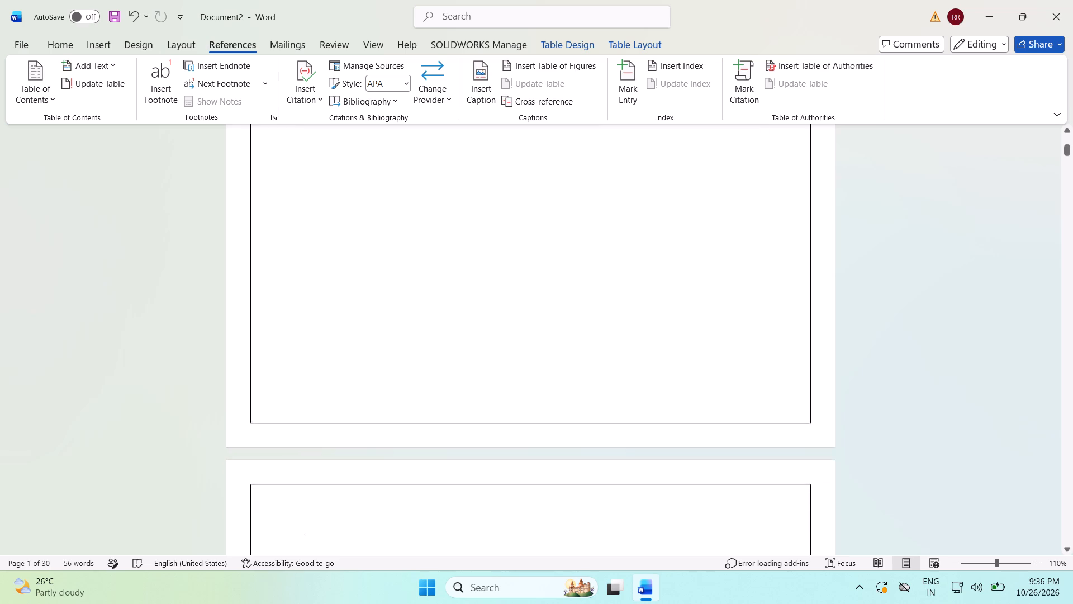
key(Down)
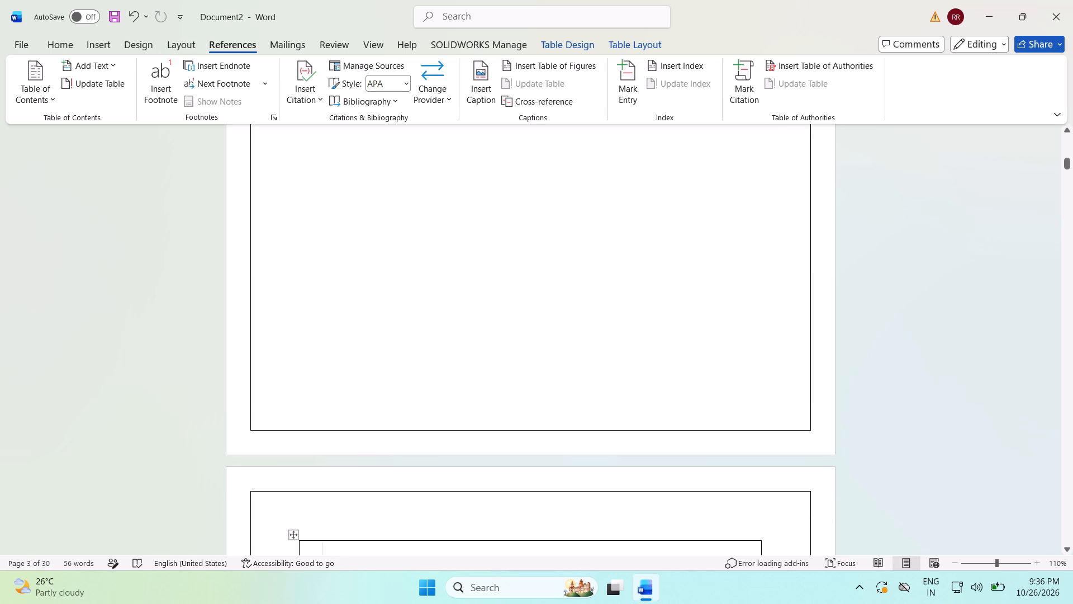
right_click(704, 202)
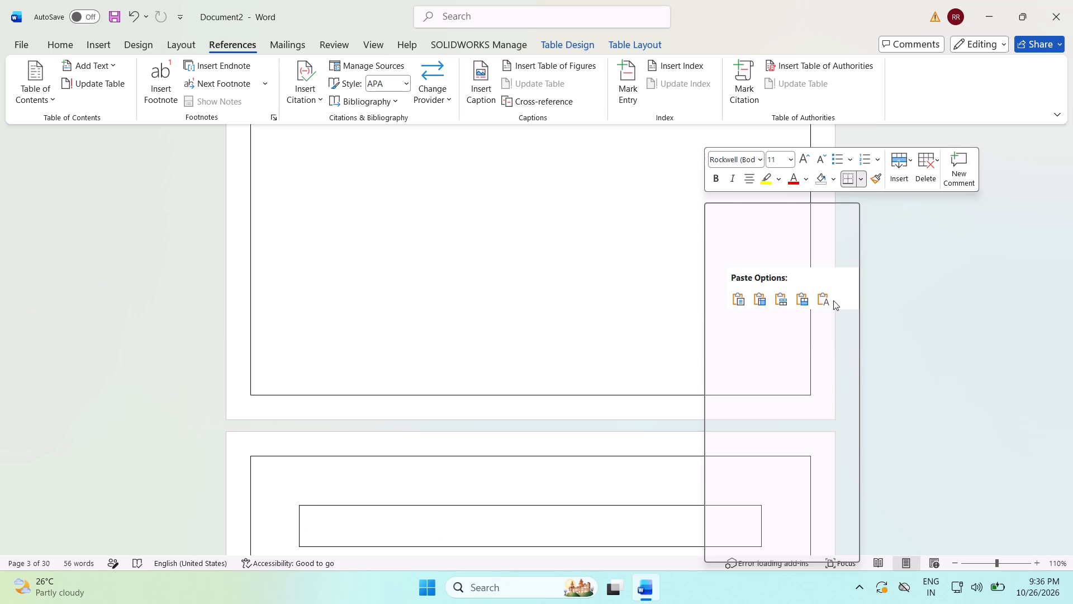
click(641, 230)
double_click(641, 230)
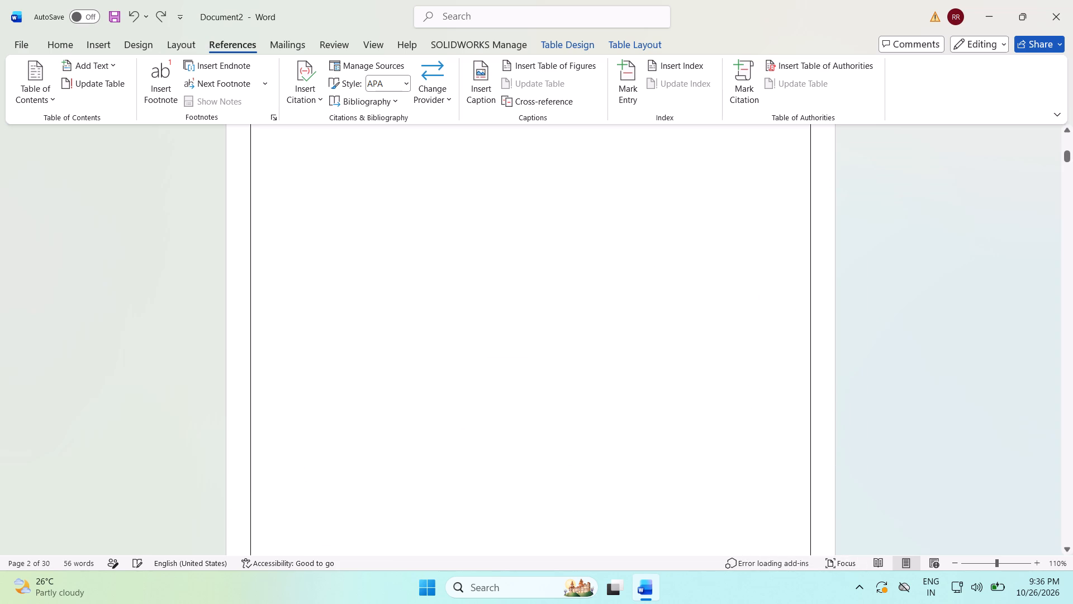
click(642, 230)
Go back over the first three pages to examine the heading table, the blank second page and the table of contents page.
key(Up)
key(Up)
key(Up)
key(Up)
key(Up)
key(Up)
key(Up)
key(Up)
key(Up)
key(Up)
key(Up)
key(Up)
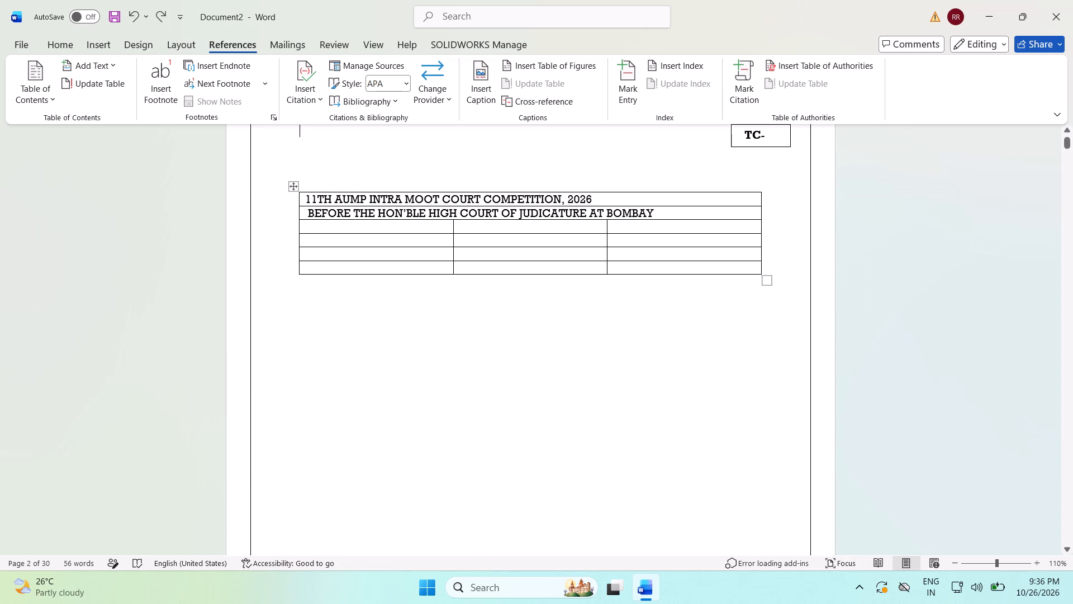
key(Up)
key(Down)
key(Down)
key(Down)
key(Down)
key(Down)
key(Down)
key(Down)
key(Down)
key(Down)
key(Down)
key(Down)
key(Down)
key(Down)
key(Down)
key(Down)
key(Down)
key(Down)
key(Down)
key(Down)
key(Down)
key(Down)
key(Down)
key(Down)
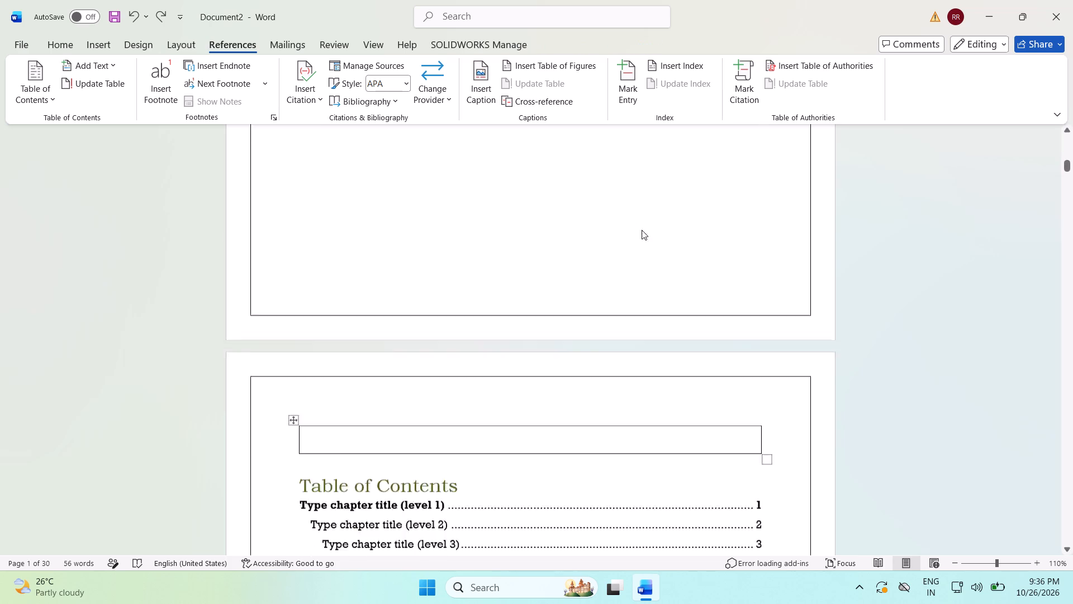
key(Up)
key(Up)
key(Up)
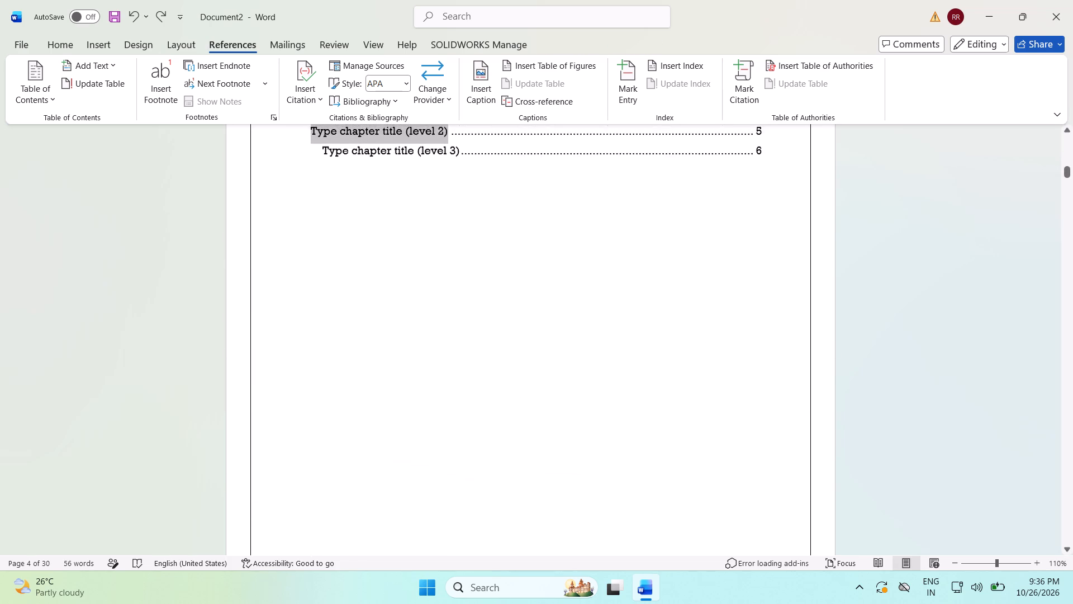
key(Up)
key(Up)
key(Up)
key(Up)
key(Up)
key(Up)
key(Up)
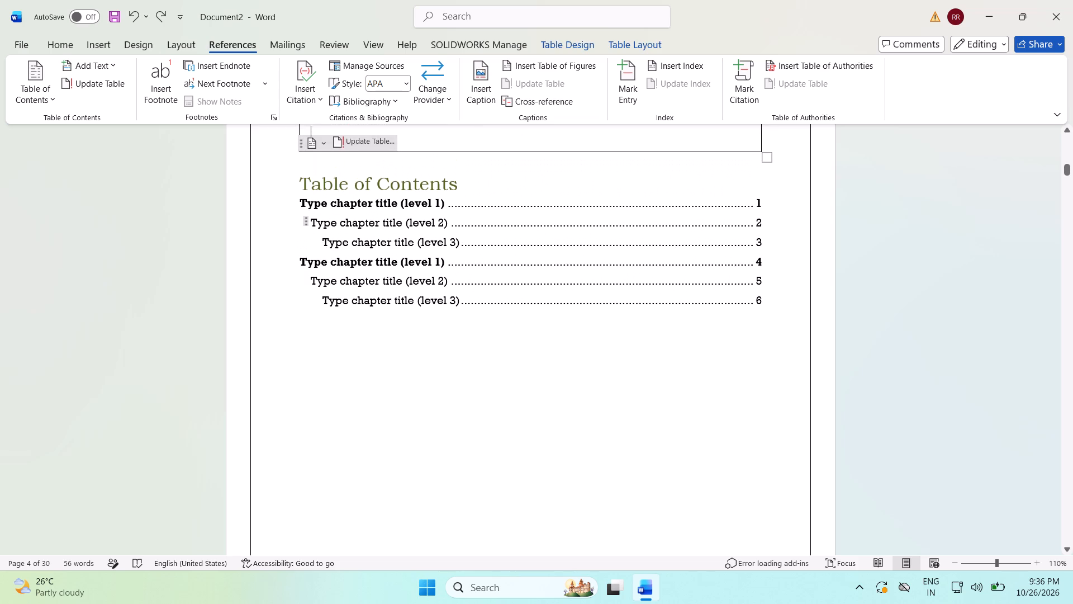
key(Up)
key(Up)
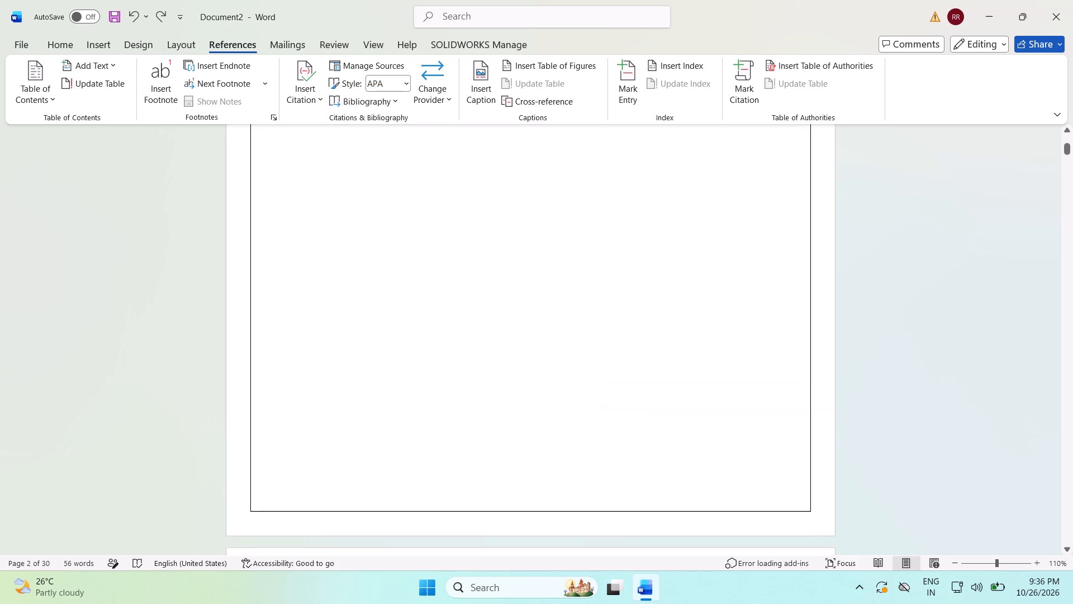
key(Up)
key(Up)
key(Up)
key(Up)
key(Up)
key(Up)
key(Up)
key(Up)
key(Up)
key(Up)
key(Up)
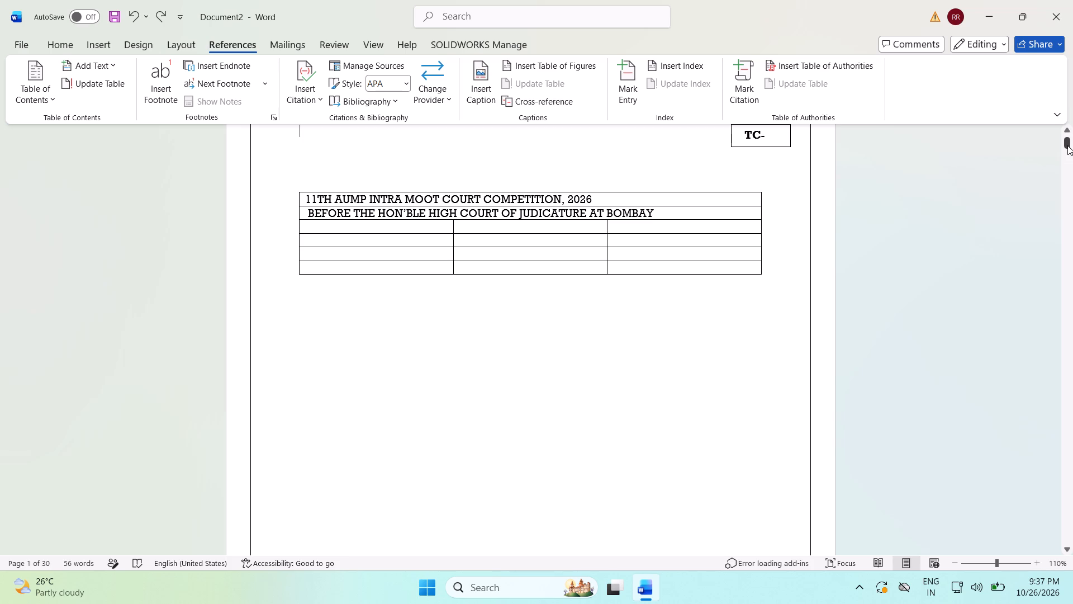
drag(1067, 145, 1072, 164)
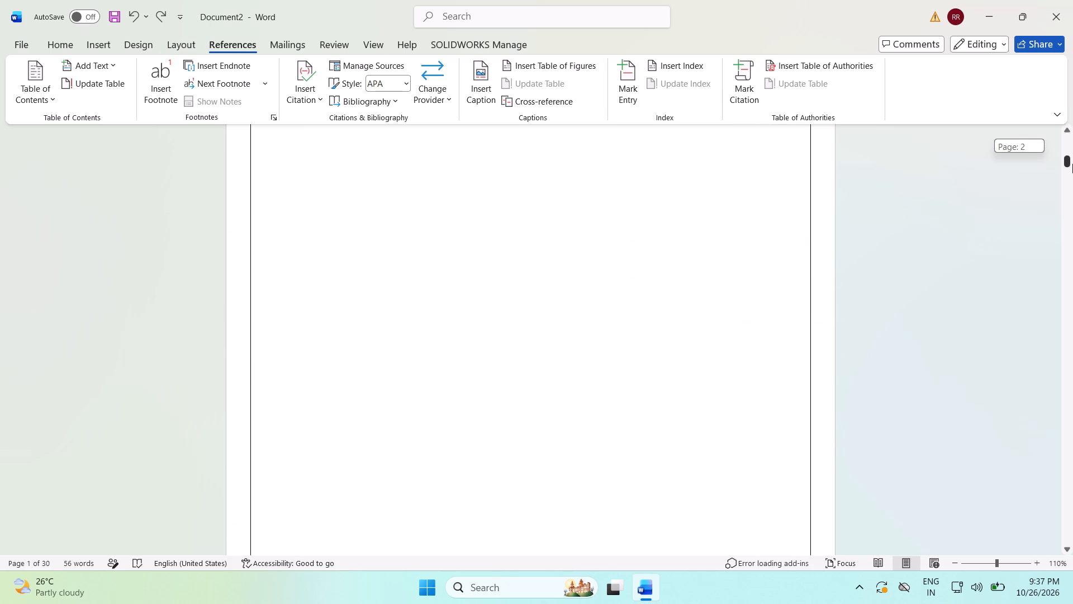
drag(1072, 164, 1072, 169)
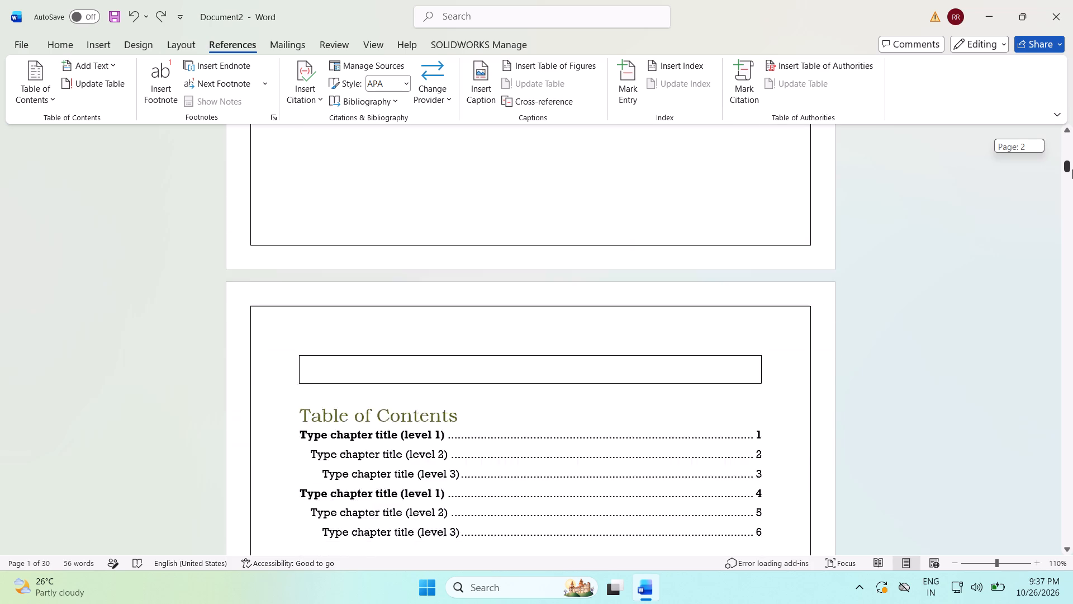
drag(1072, 169, 1071, 171)
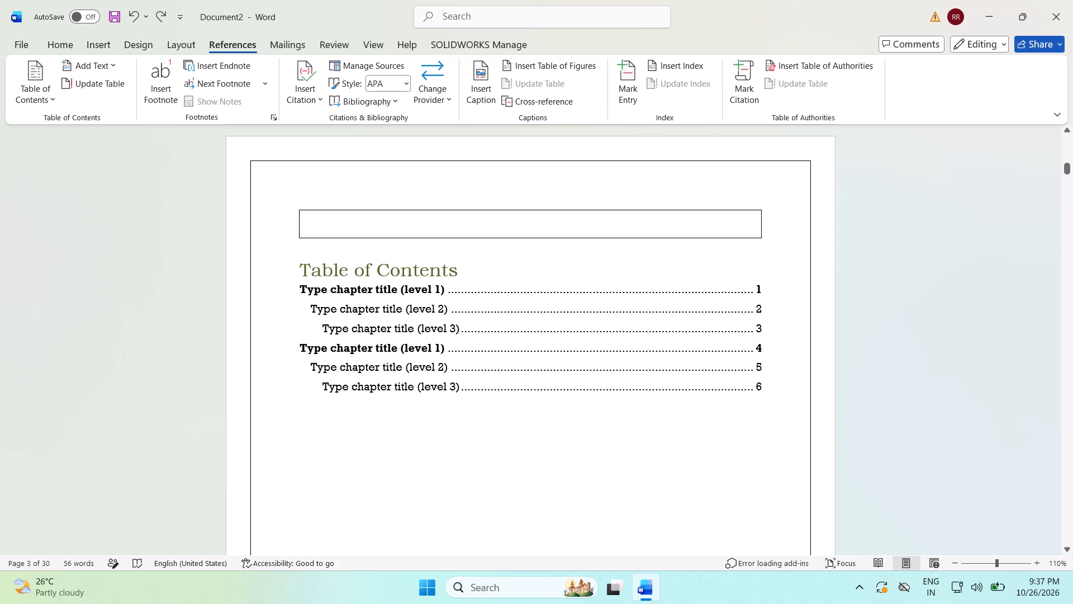
Close the moot court document without saving its changes.
click(1054, 15)
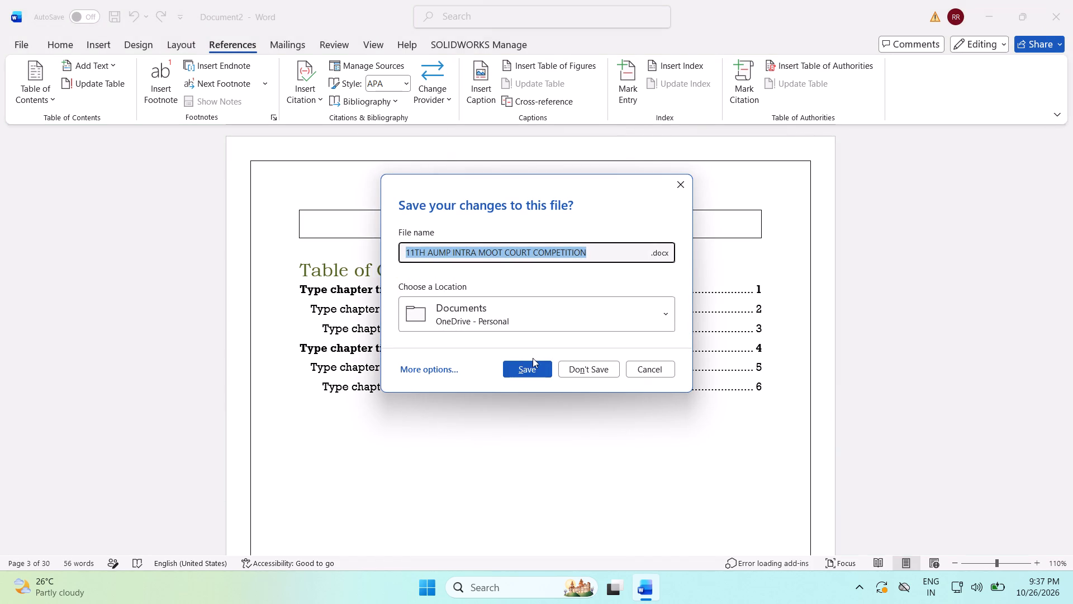
click(588, 371)
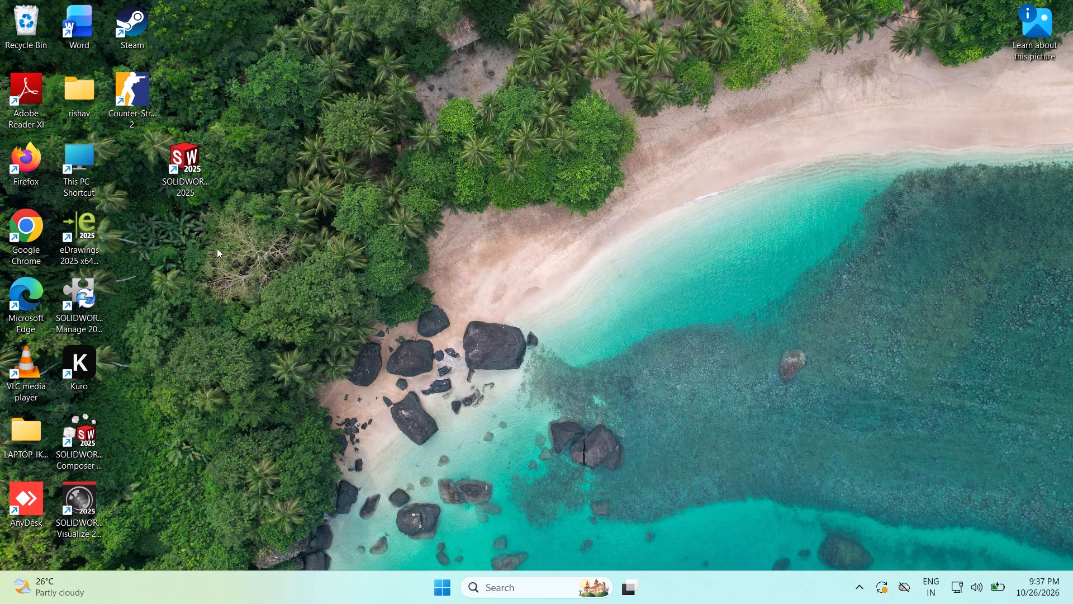
Relaunch Word from the desktop and create a new blank document.
click(82, 45)
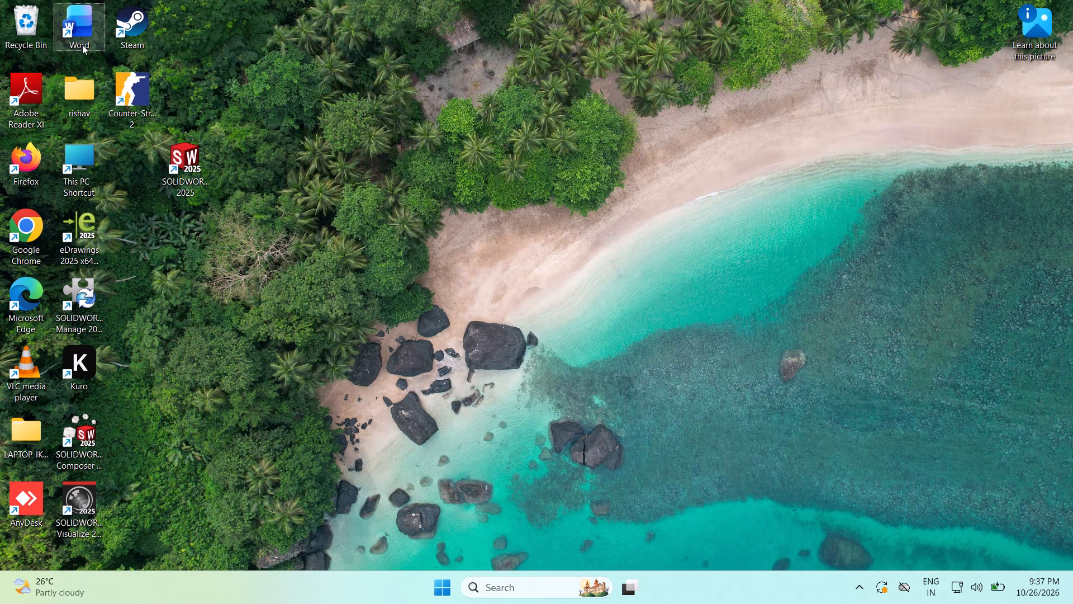
click(82, 45)
triple_click(83, 25)
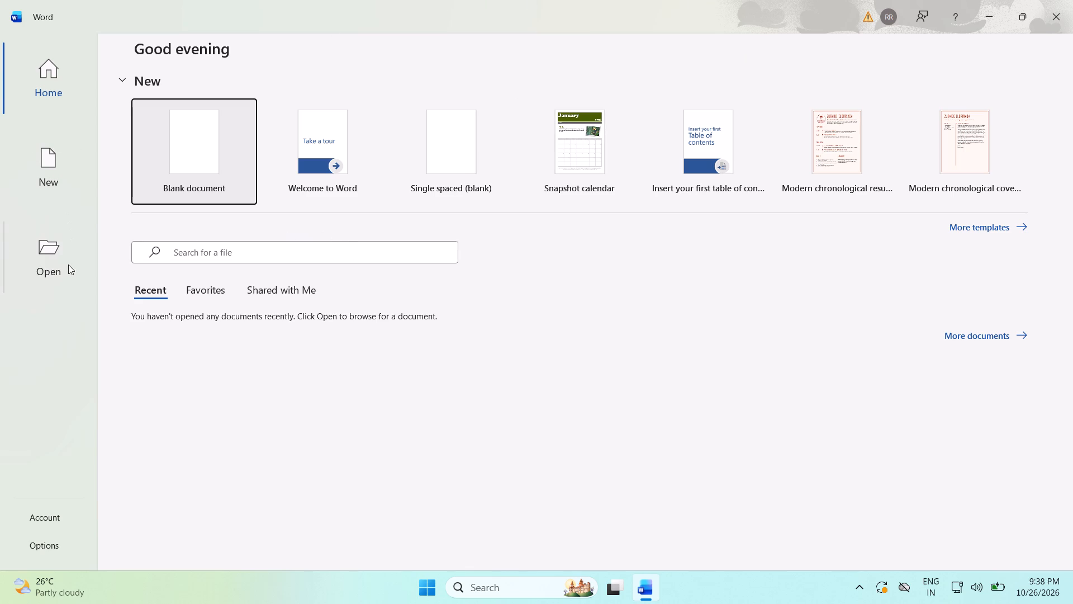
click(198, 164)
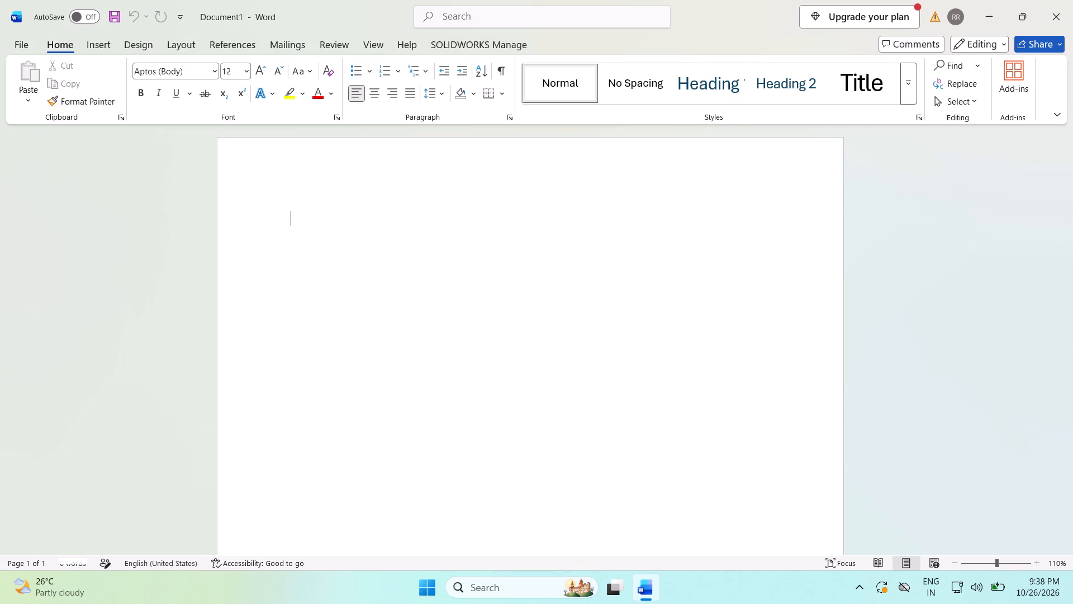
Set the new document's paper size to A4 (8.27" x 11.69").
click(249, 74)
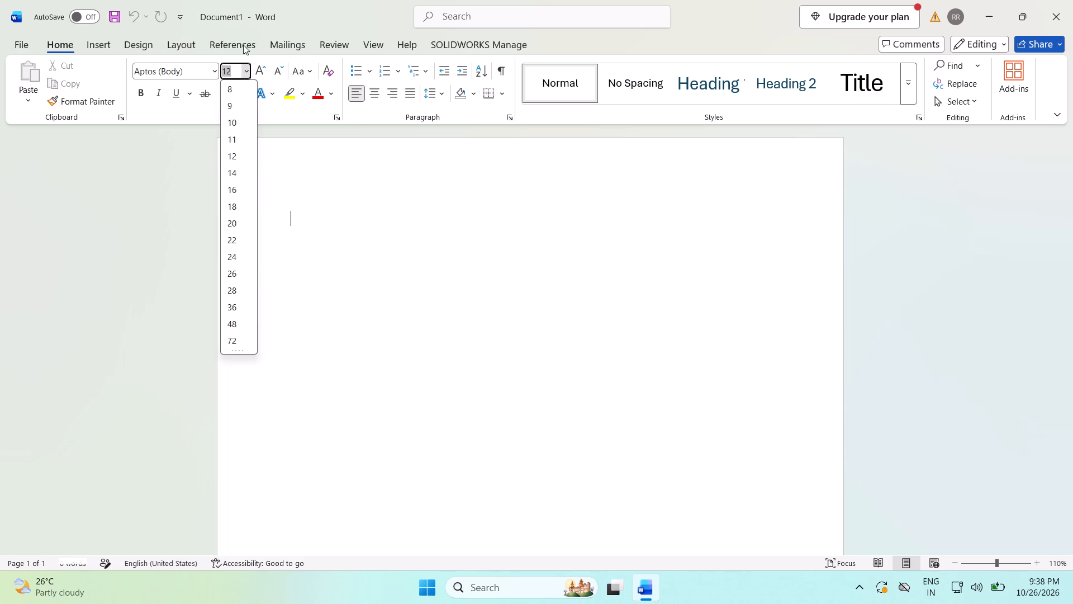
click(104, 50)
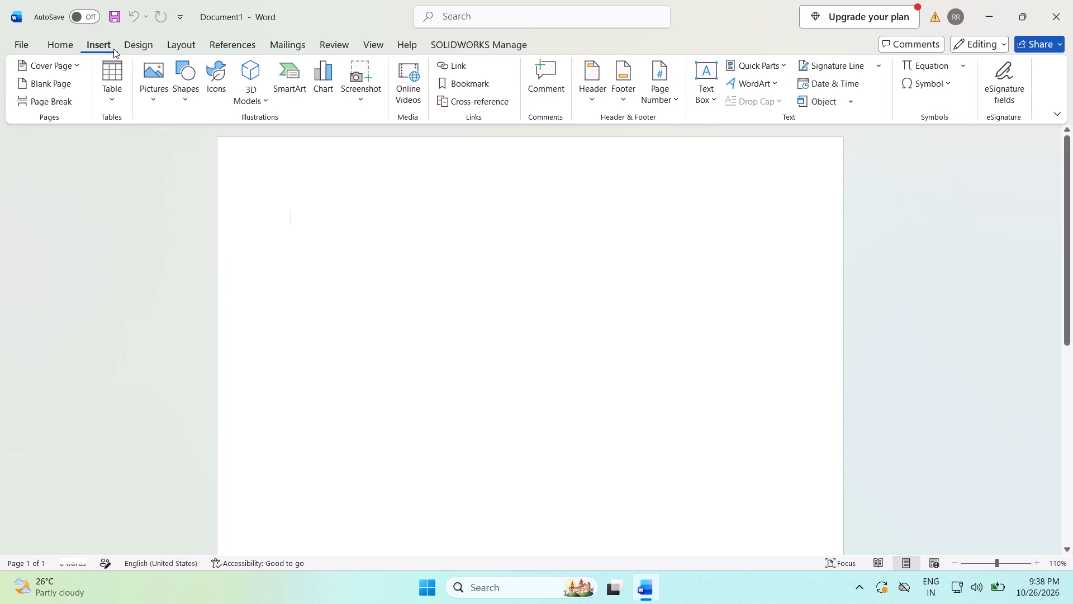
click(140, 37)
click(179, 42)
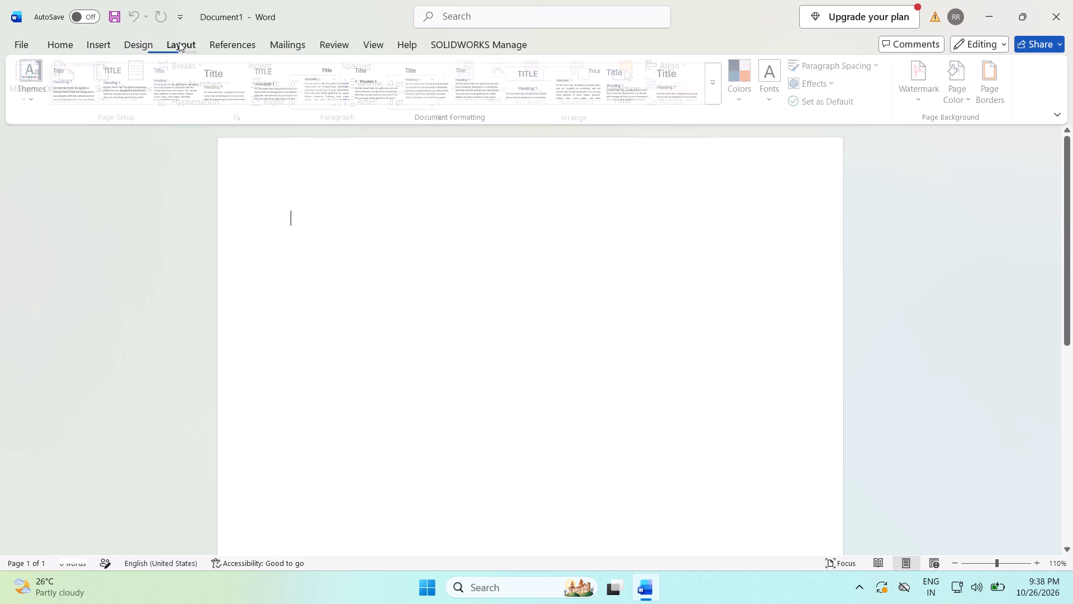
click(110, 68)
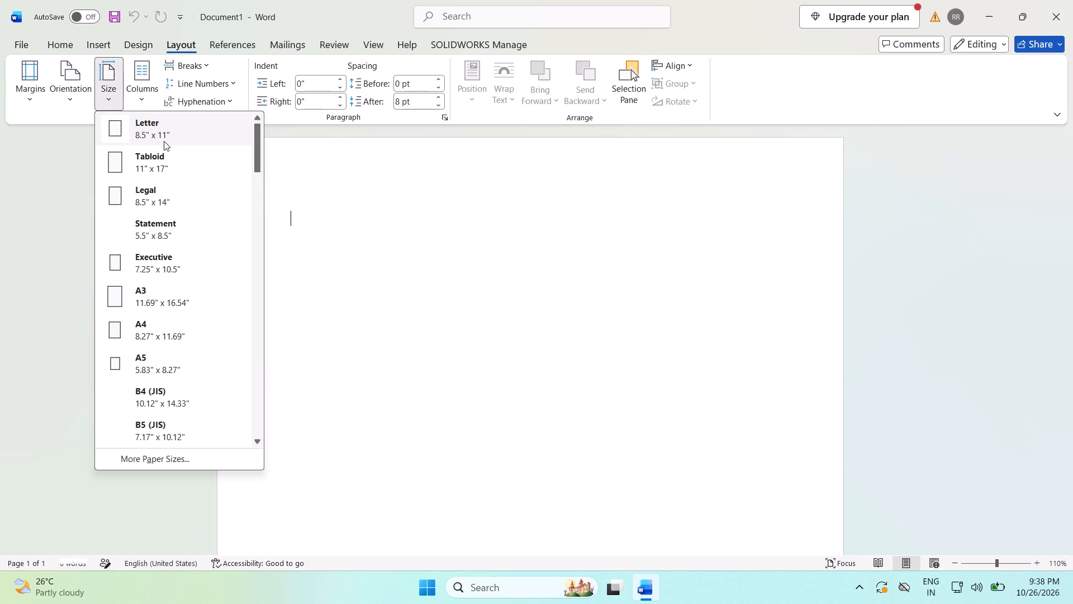
click(173, 332)
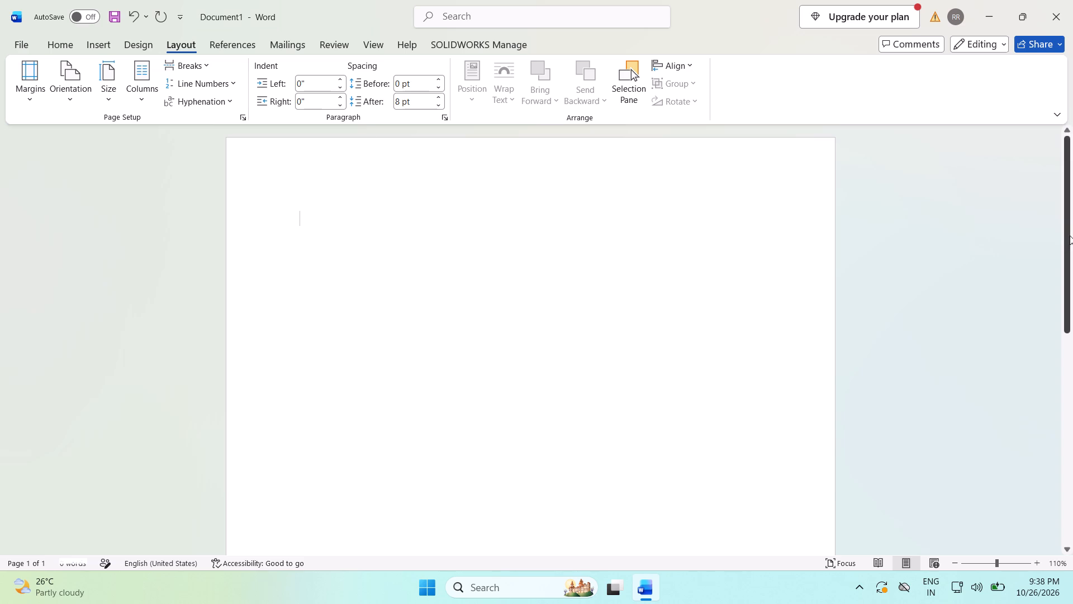
Add a blank page to the document and place the cursor at the start of the second page.
click(564, 11)
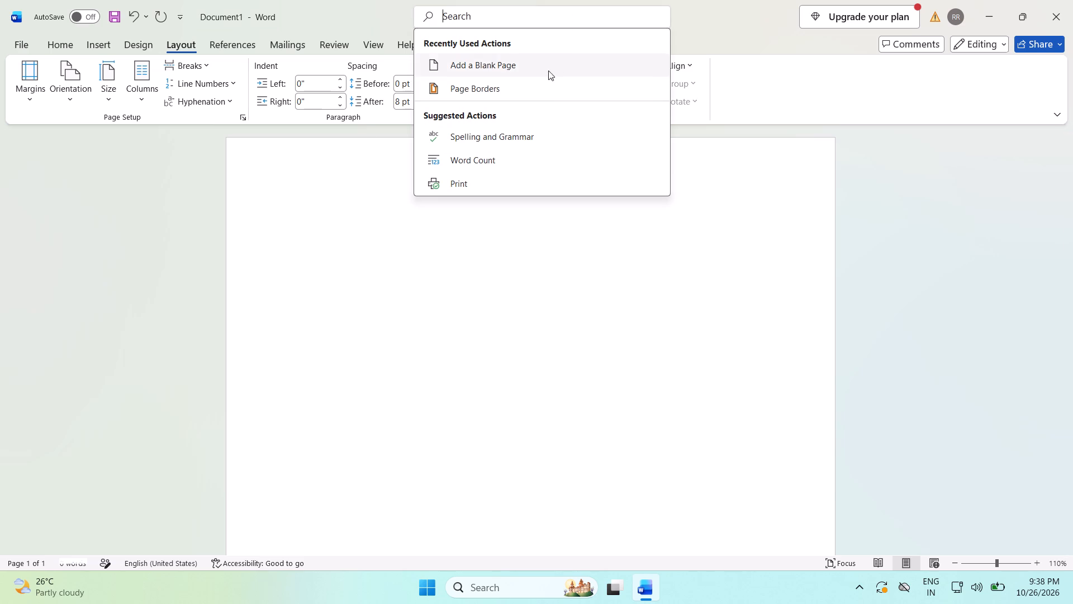
click(545, 65)
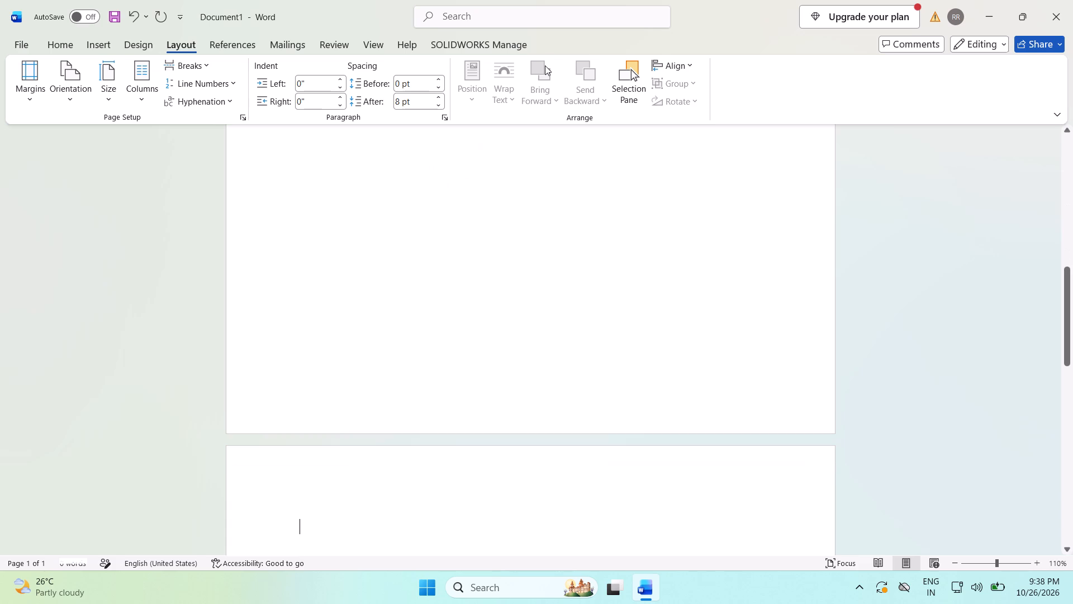
click(473, 518)
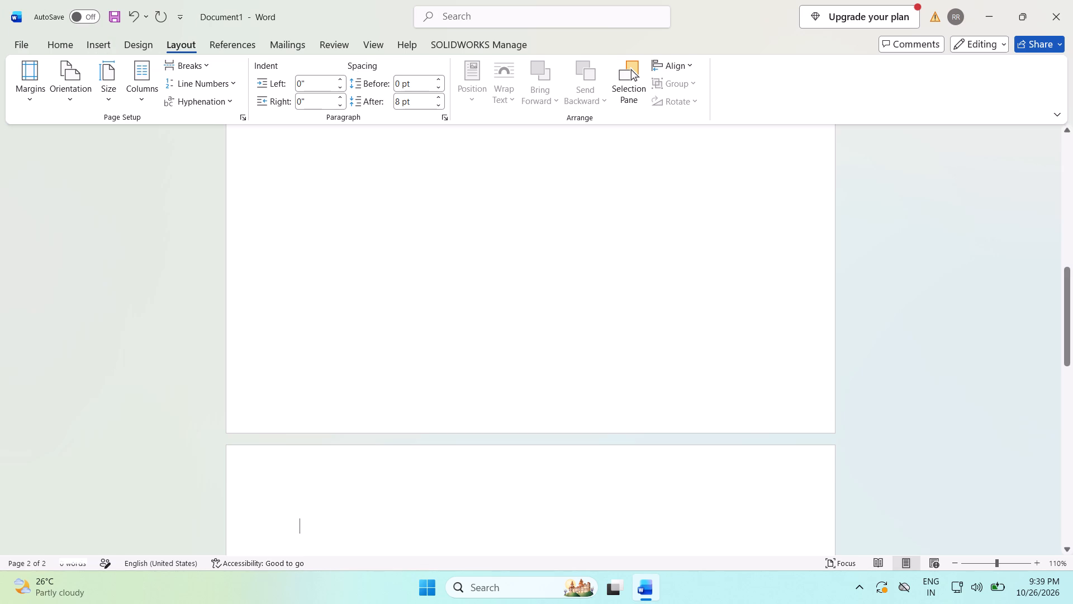
click(564, 509)
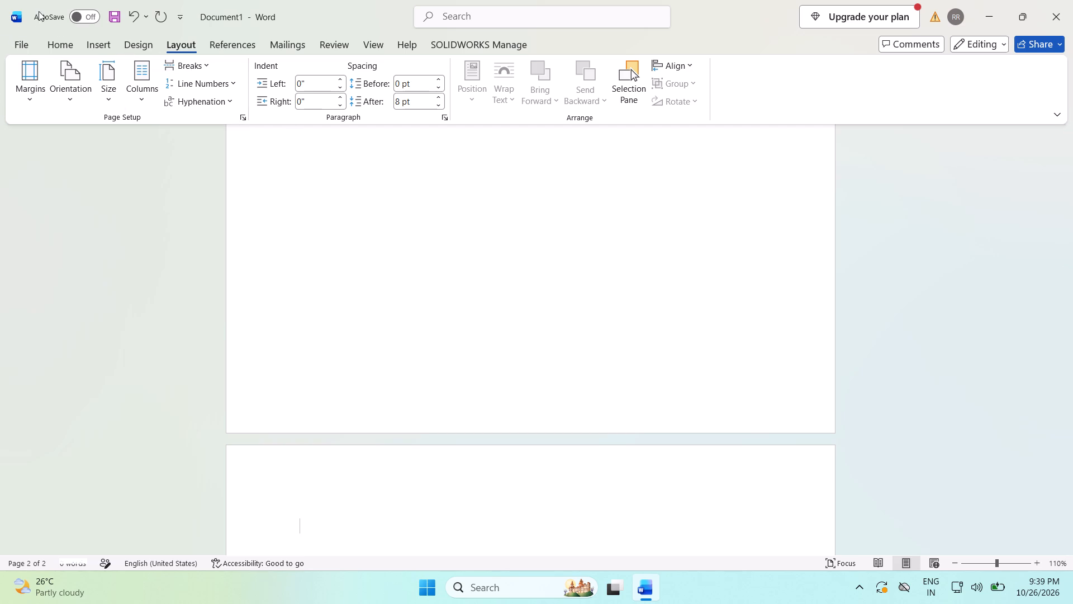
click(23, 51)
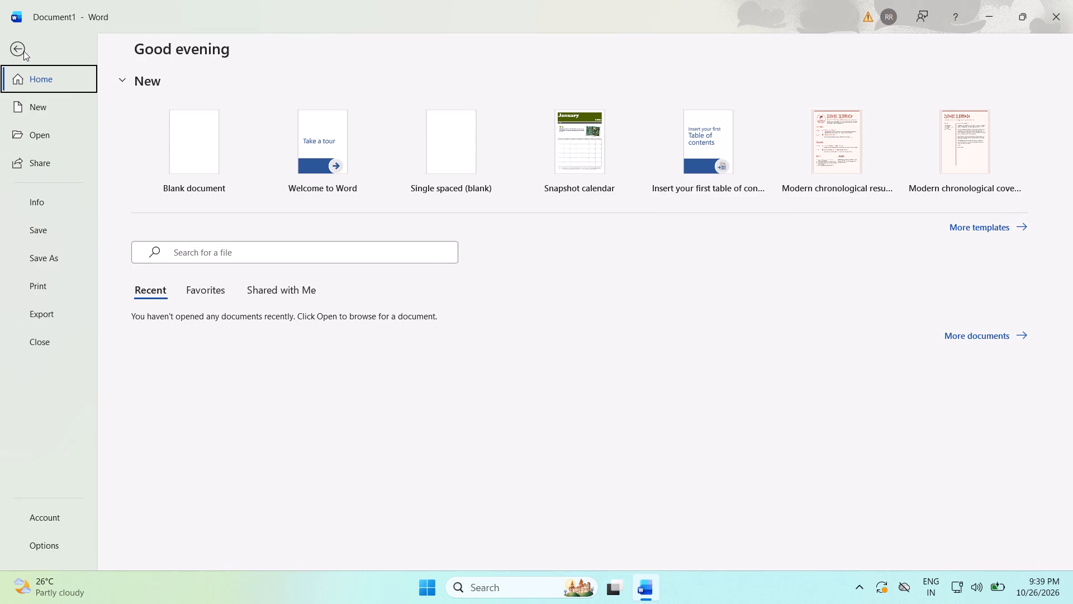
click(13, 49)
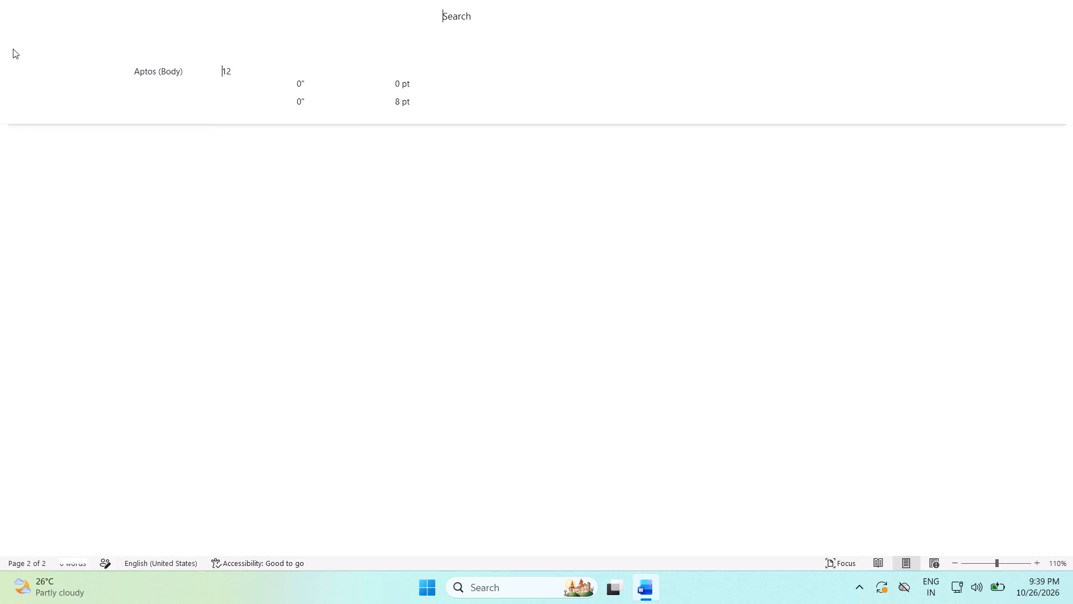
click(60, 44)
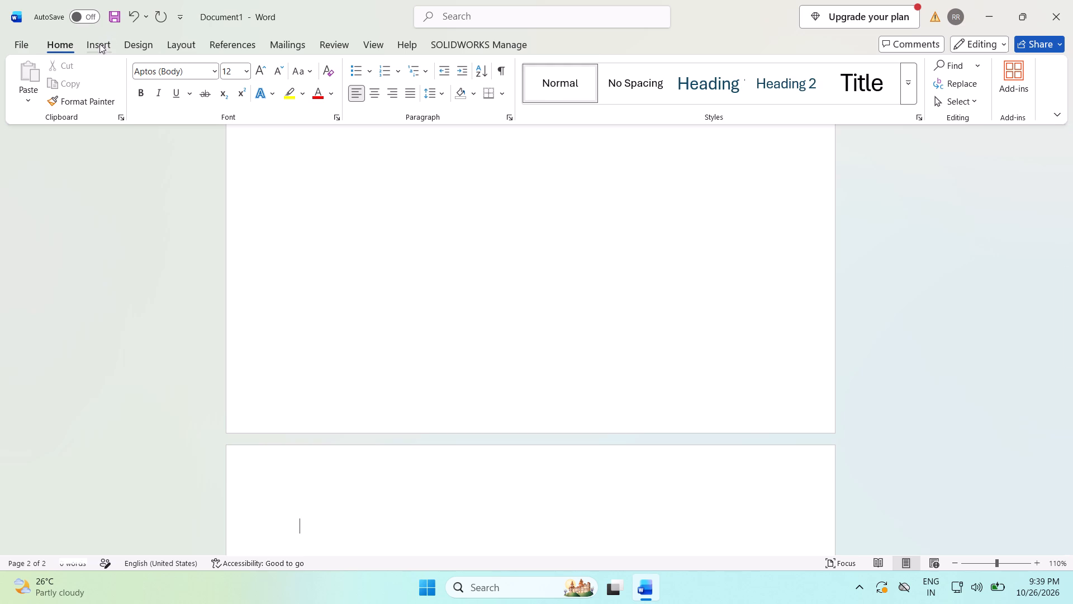
Insert the built-in Manual Table of contents on the second page.
click(222, 46)
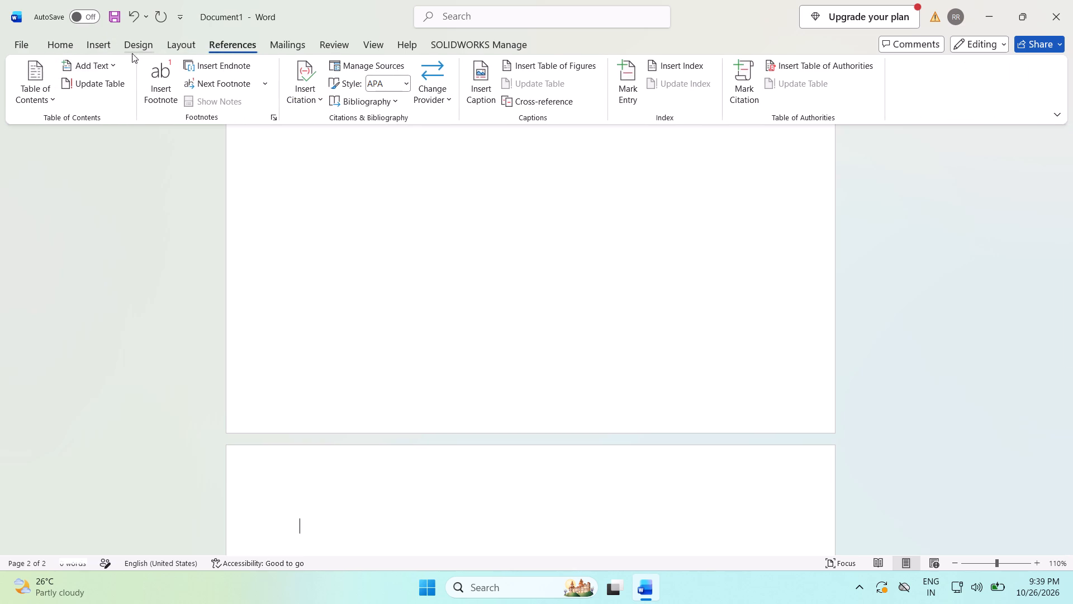
click(45, 84)
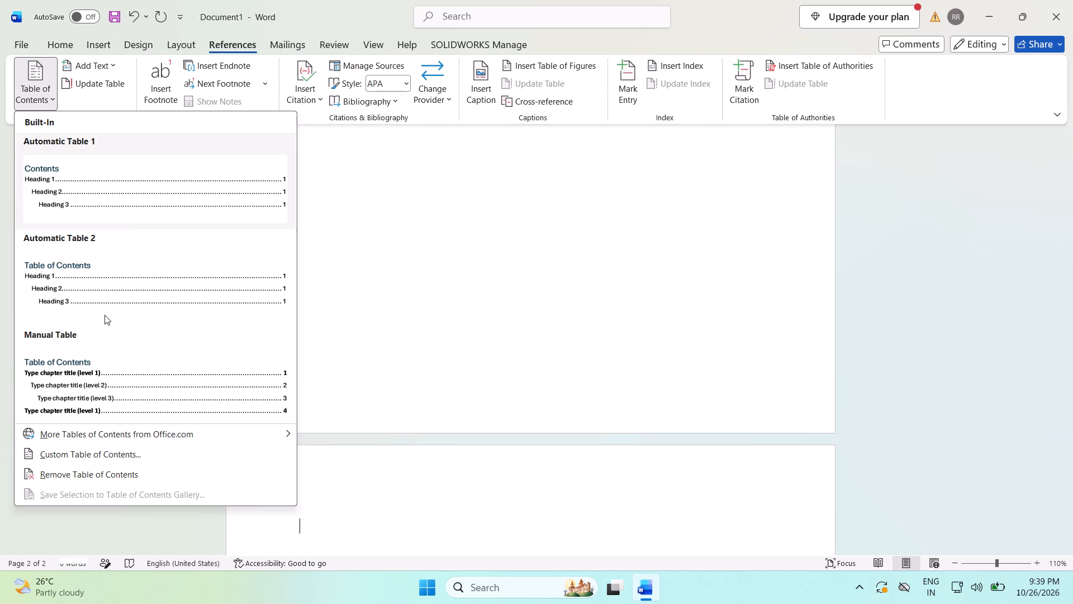
click(99, 365)
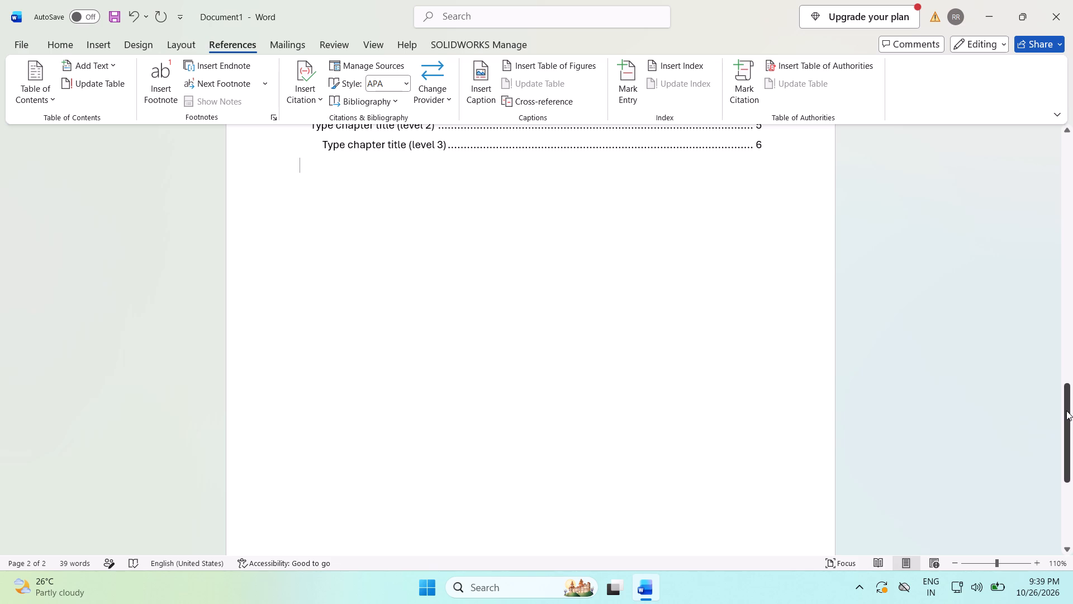
Add an empty line directly below the Table of Contents heading on the second page.
drag(1066, 410, 1056, 196)
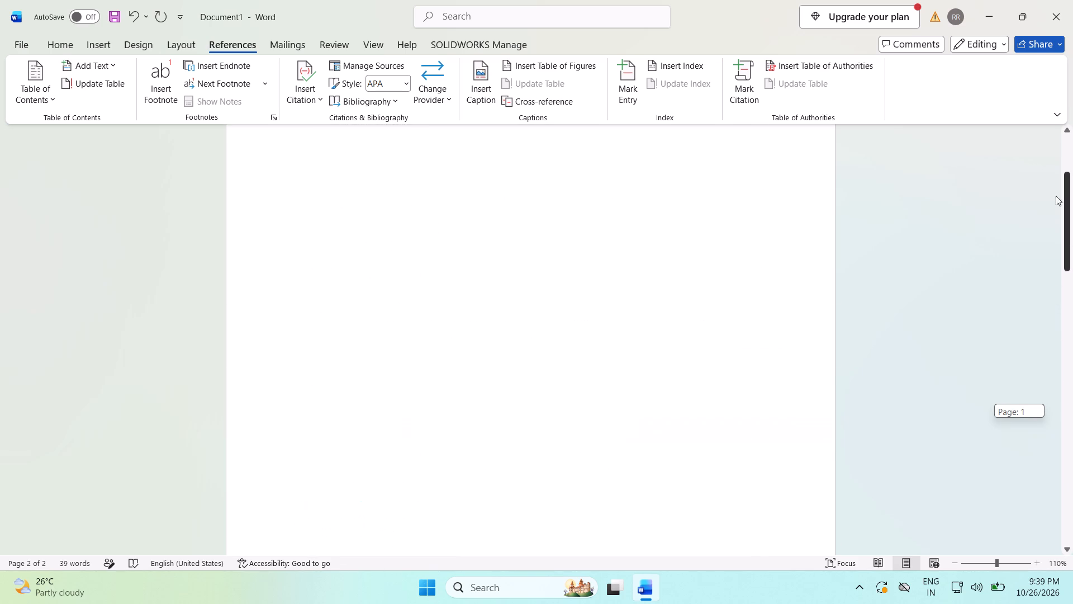
drag(1056, 196, 1021, 94)
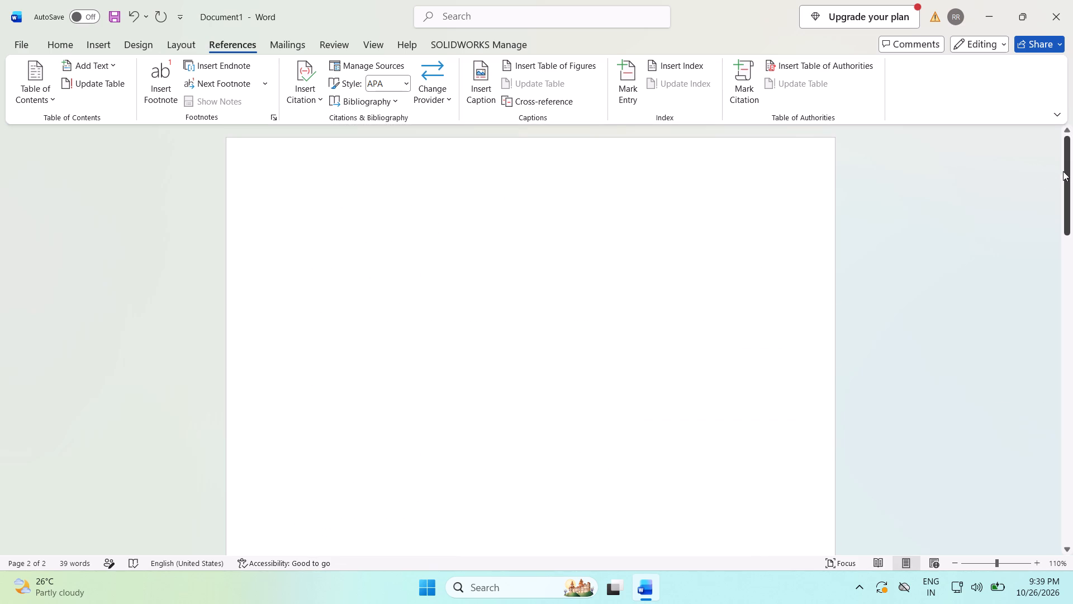
drag(1066, 173, 1072, 383)
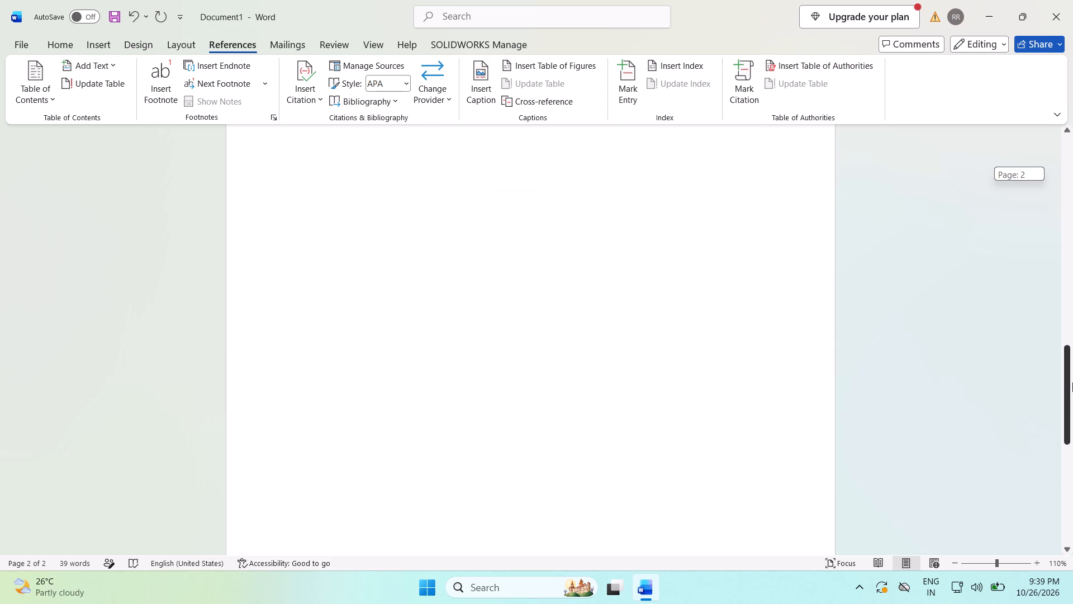
drag(1072, 383, 1041, 366)
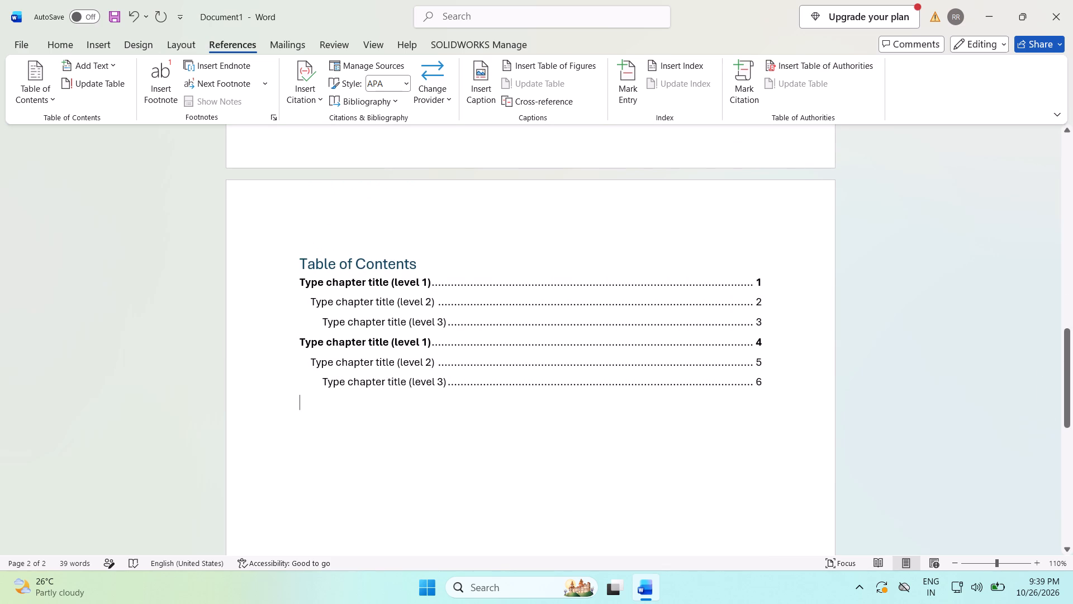
click(417, 261)
click(417, 261)
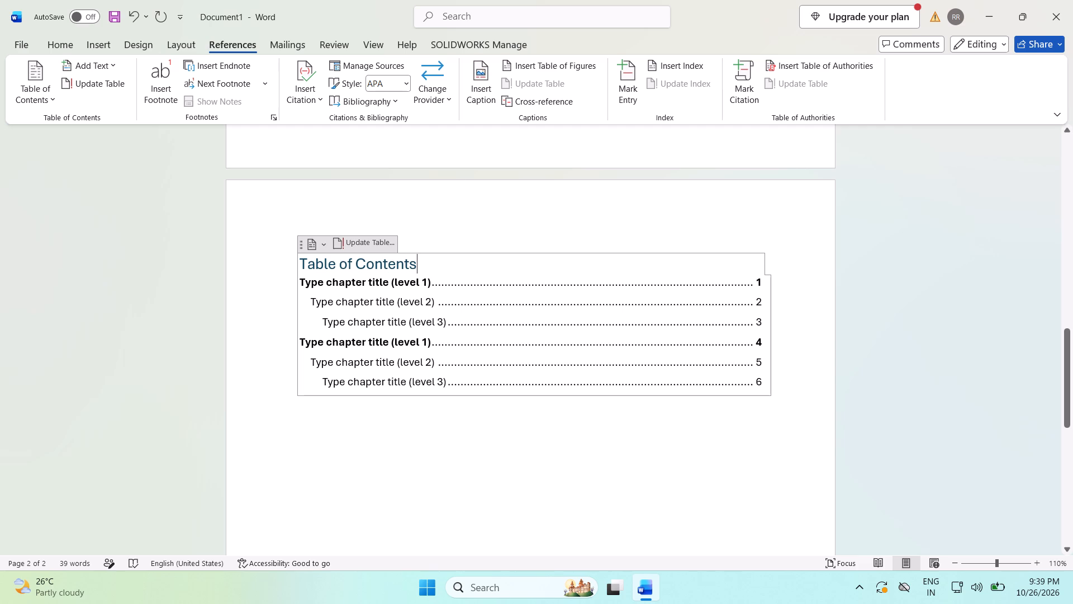
key(Return)
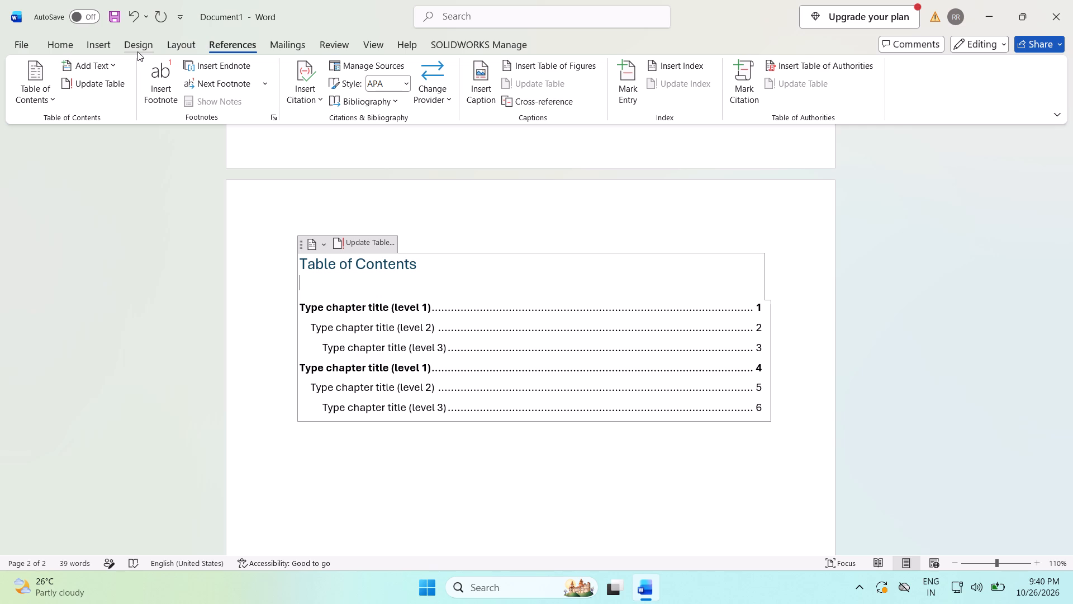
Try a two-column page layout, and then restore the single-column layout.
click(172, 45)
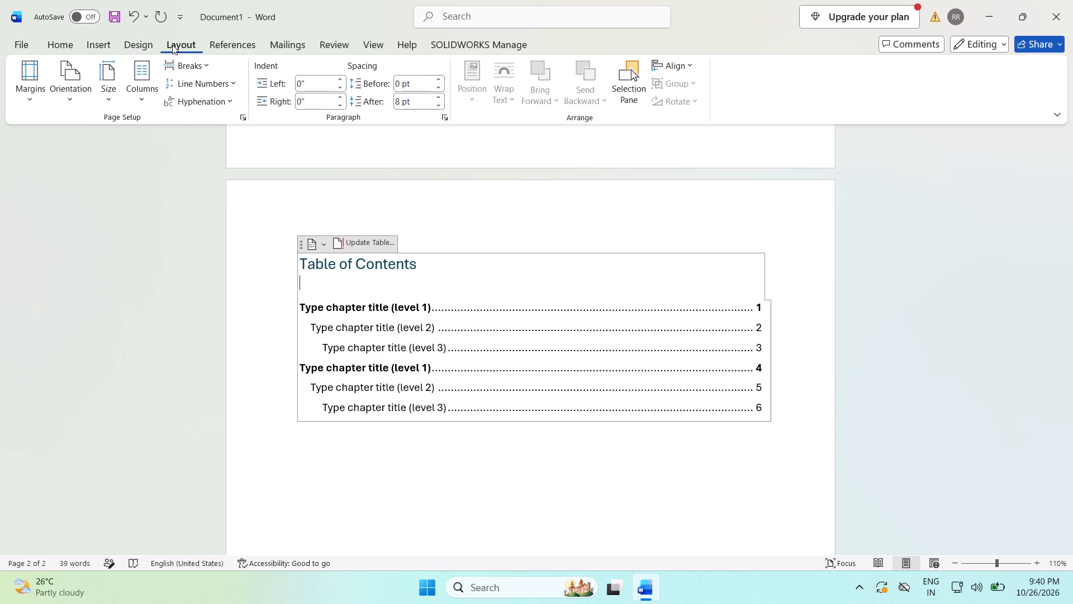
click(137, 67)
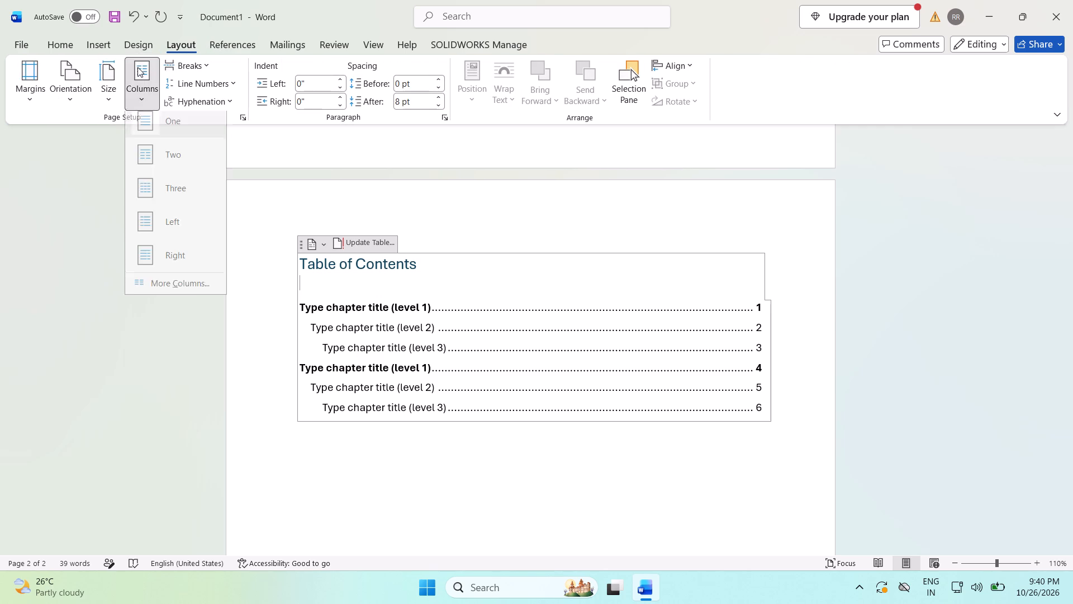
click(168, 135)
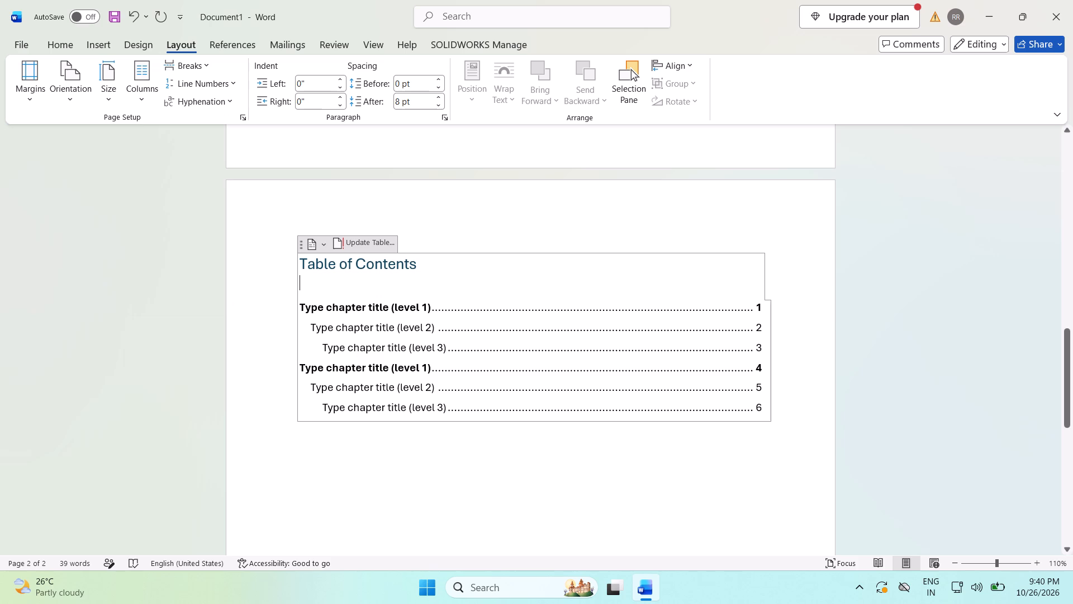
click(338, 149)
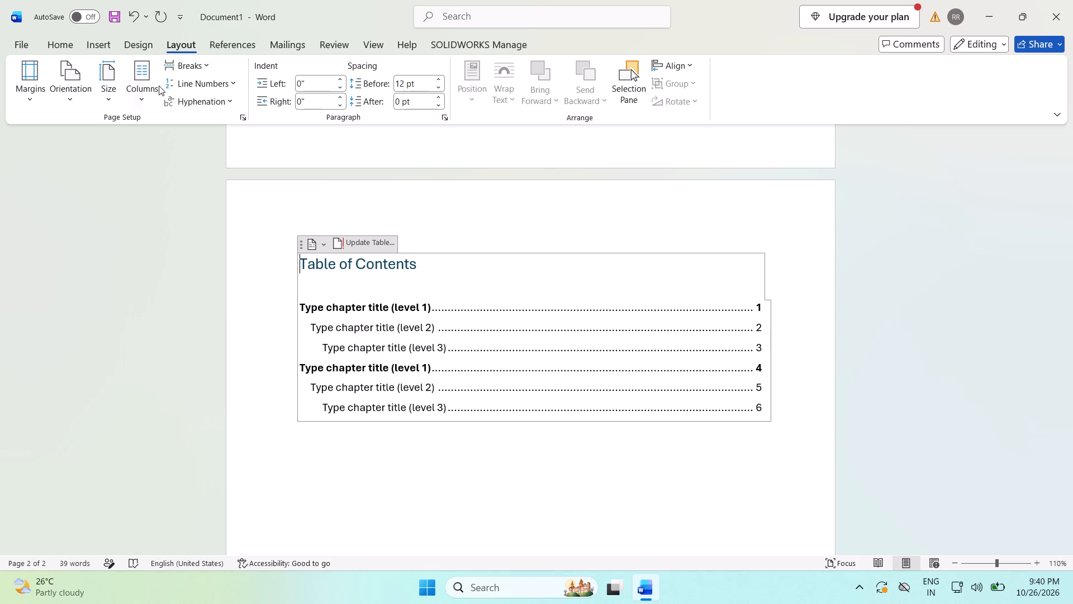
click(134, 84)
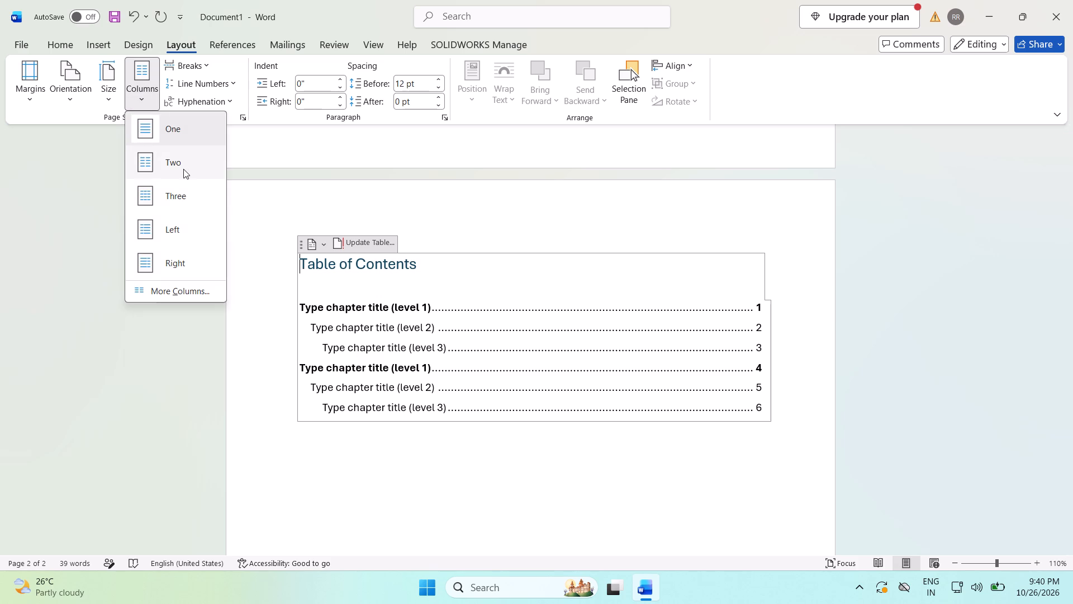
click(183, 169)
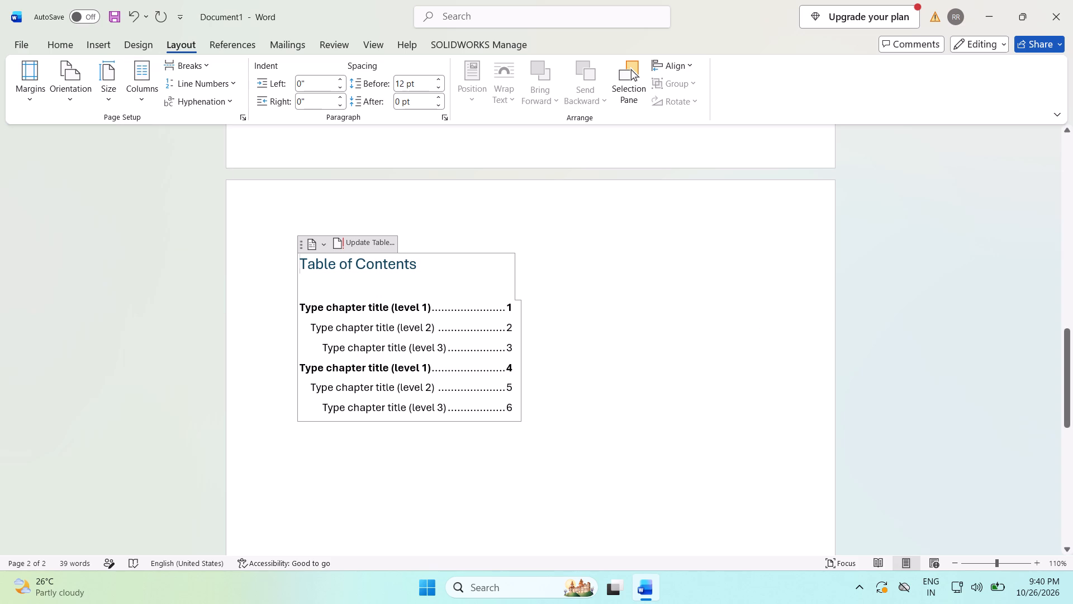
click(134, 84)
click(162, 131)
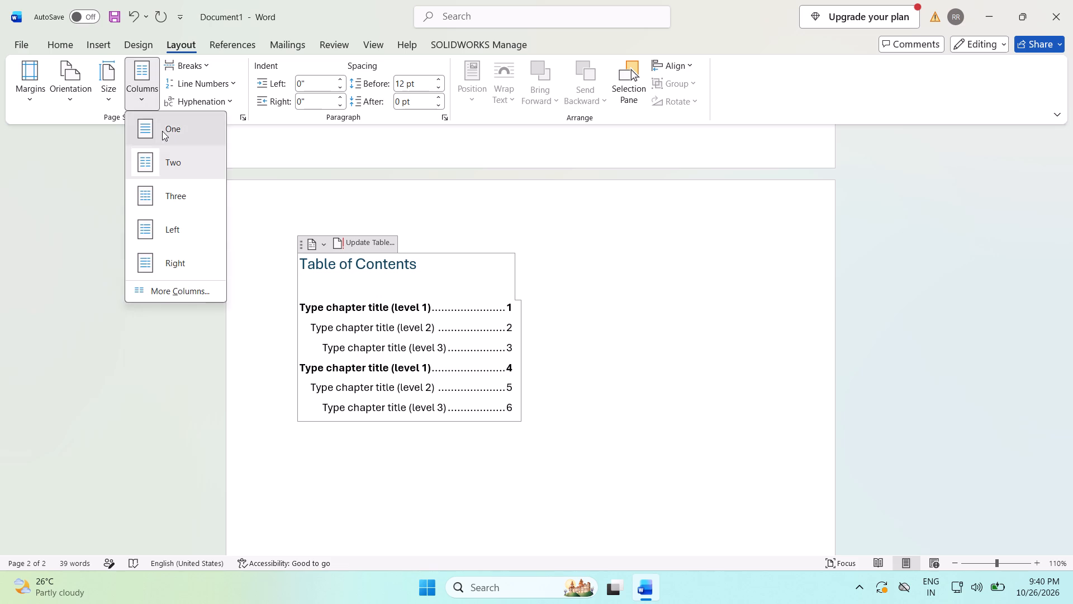
Set the page margins to Narrow, 0.5" on all sides.
click(18, 82)
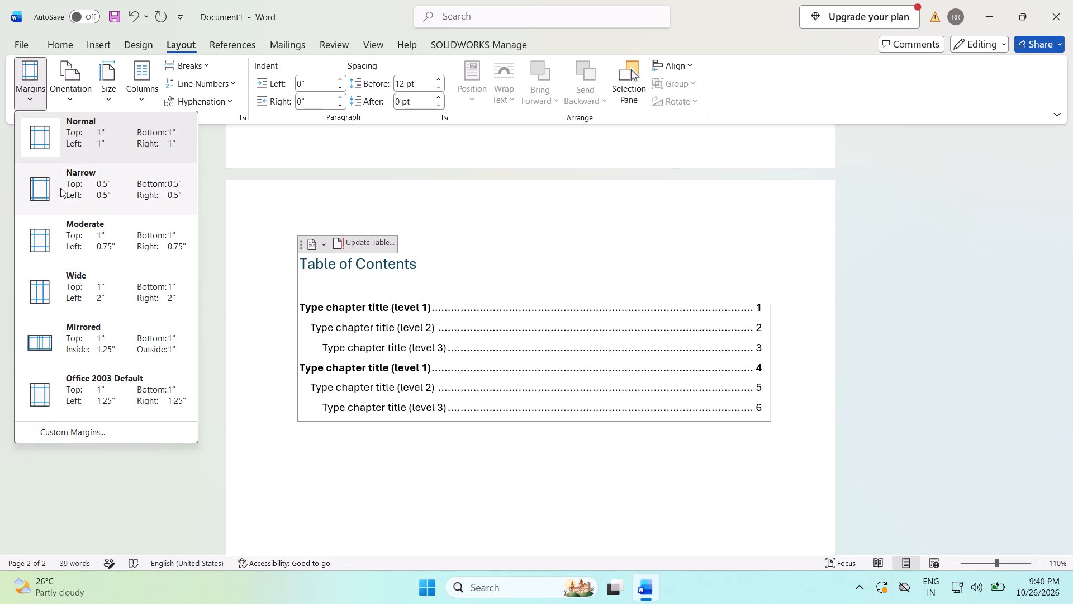
click(60, 188)
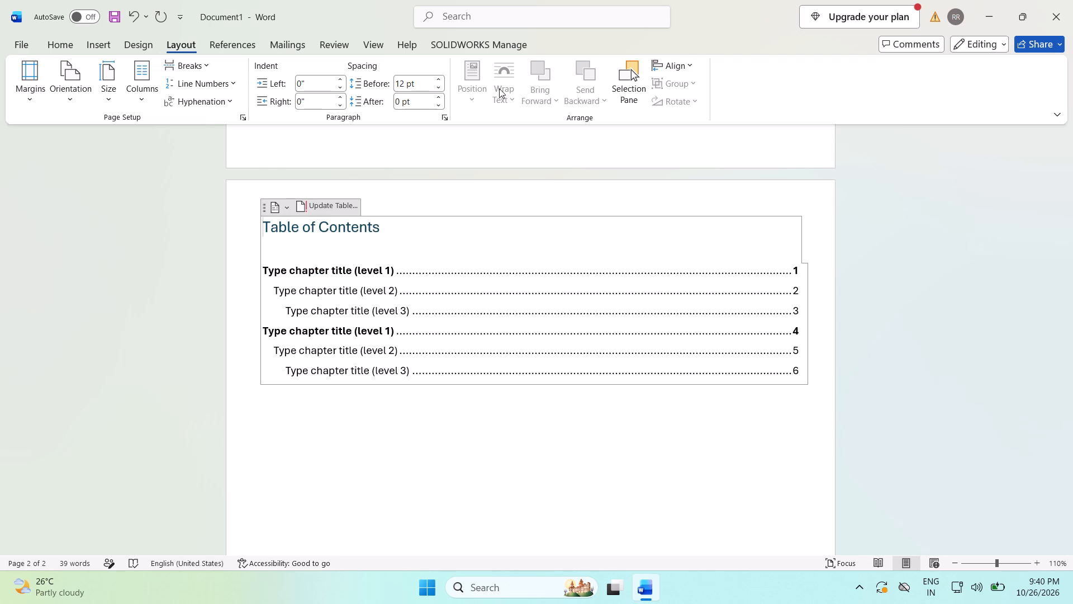
click(462, 133)
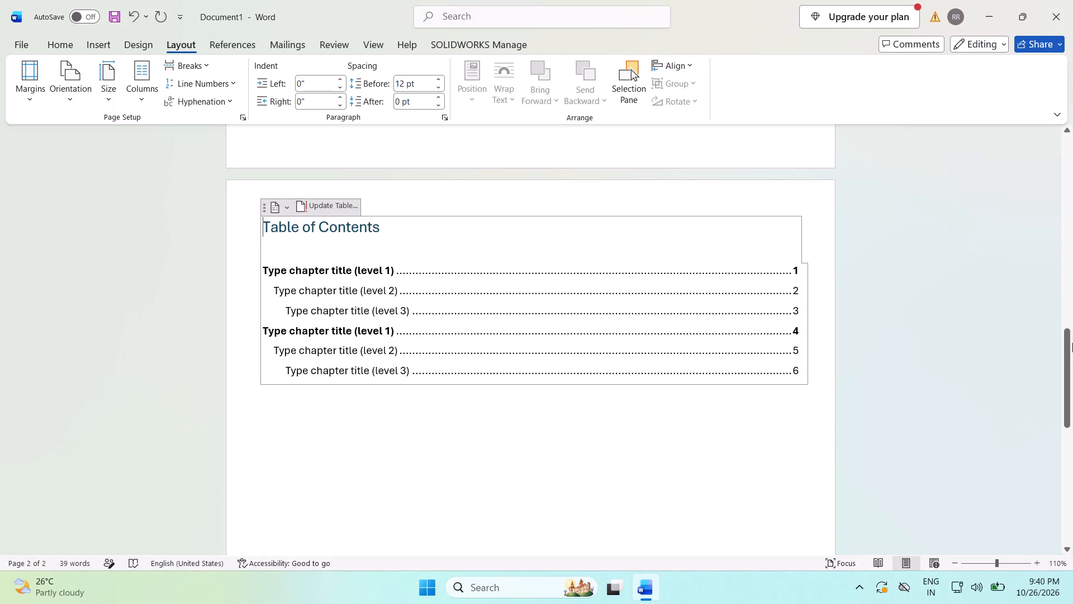
Find the Page Borders command by searching for BORDER and apply a ½ pt Box page border to the whole document.
drag(1067, 346, 1061, 188)
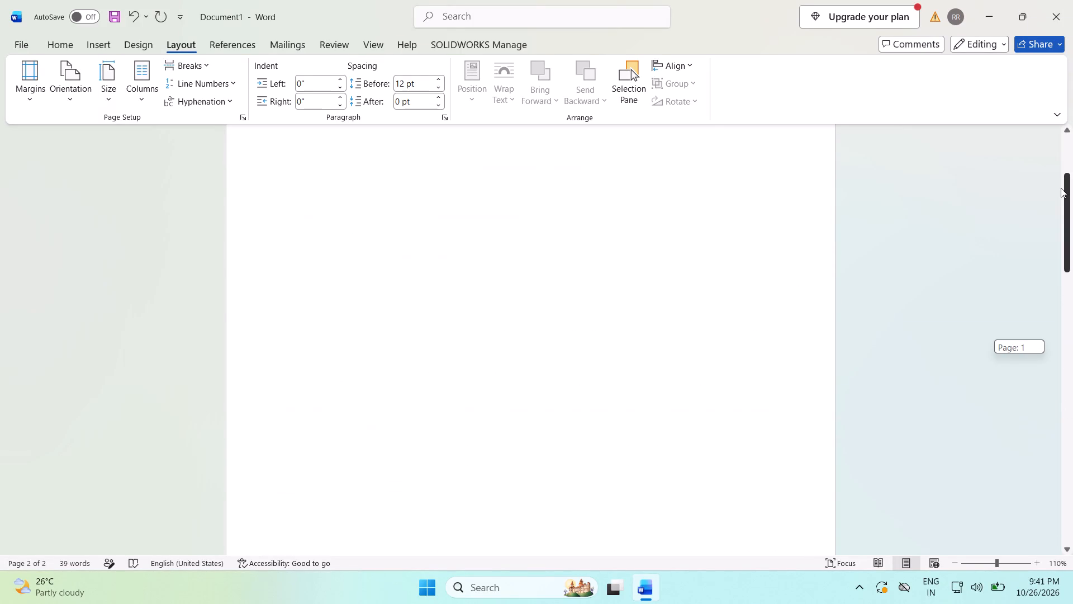
drag(1061, 188, 1053, 132)
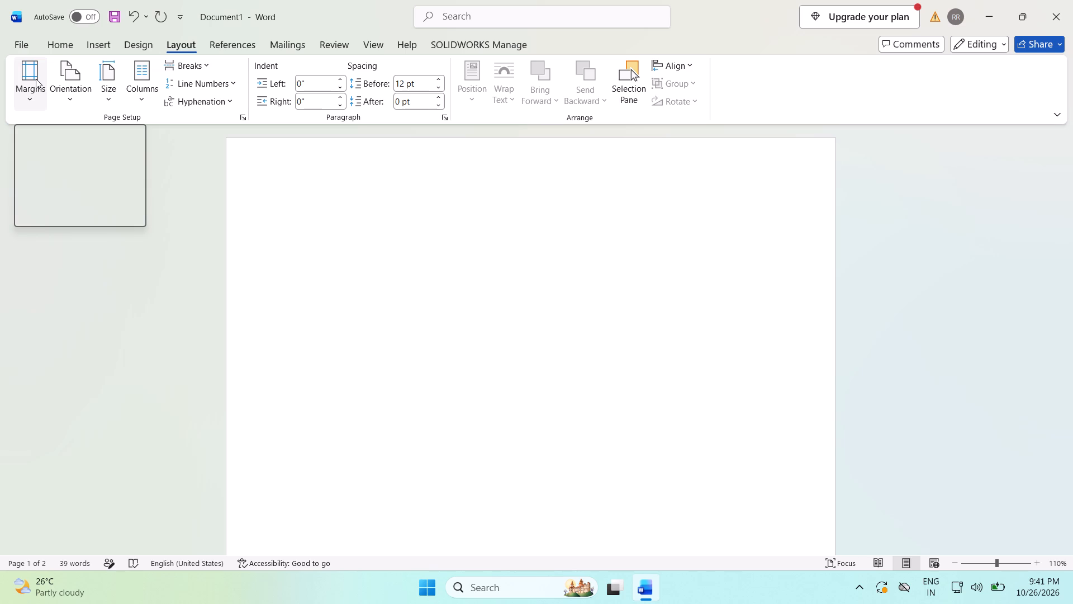
click(448, 16)
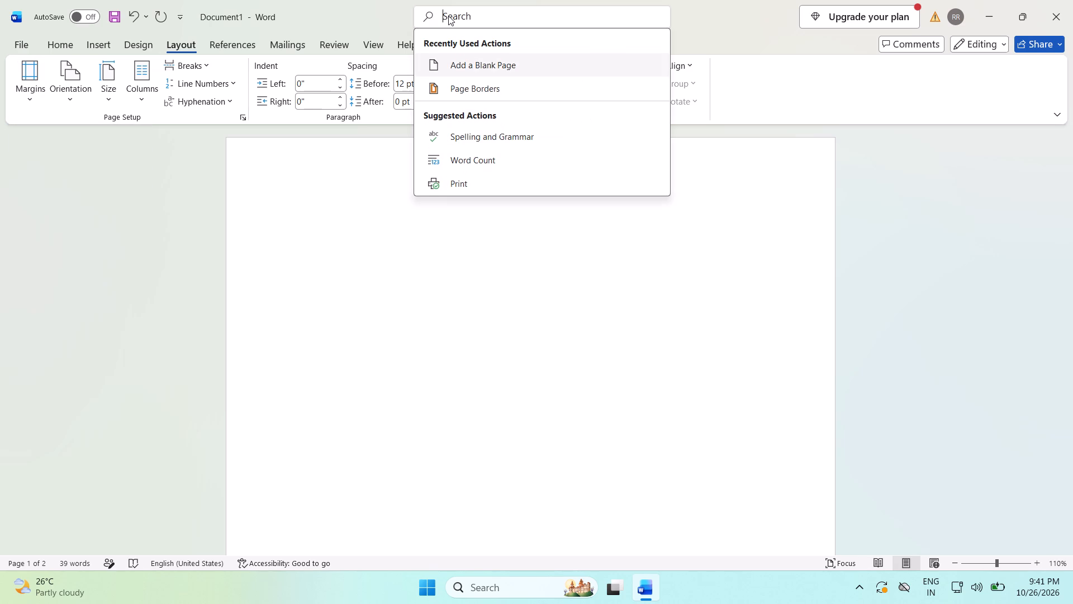
text(BO)
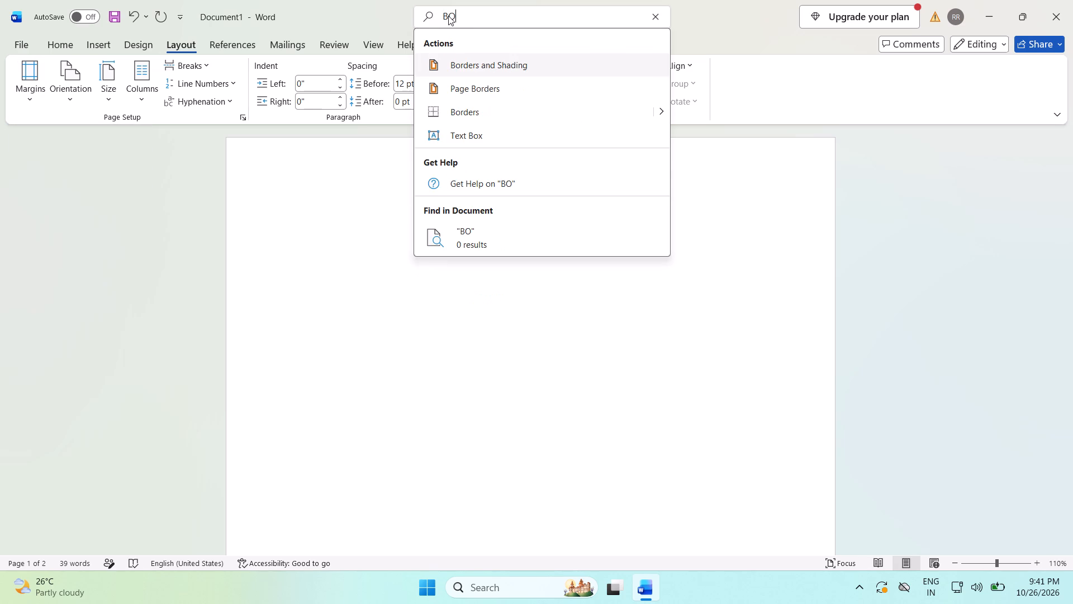
text(RDER)
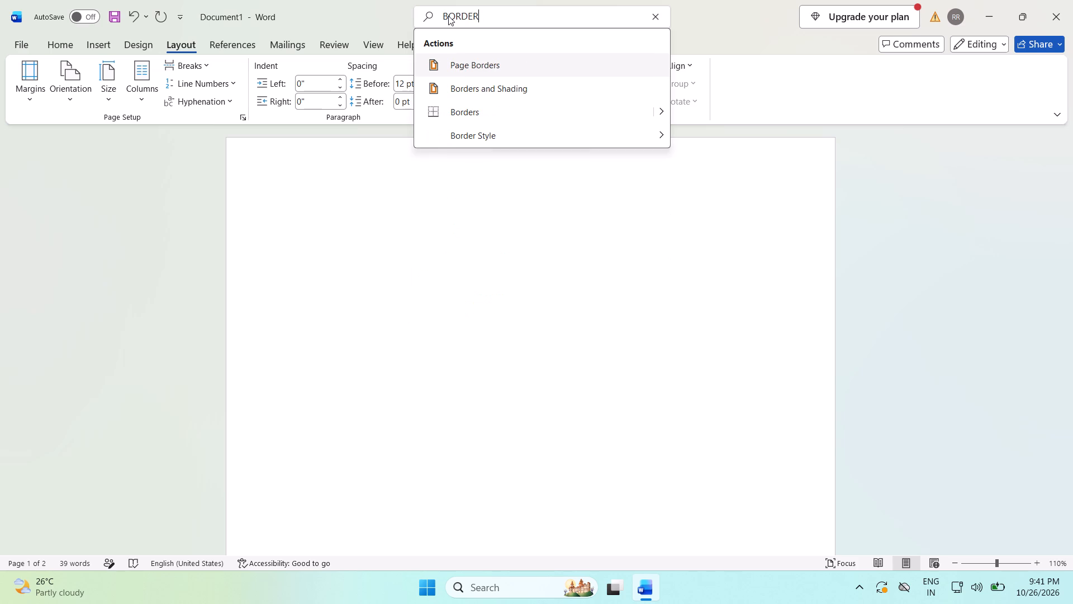
click(478, 60)
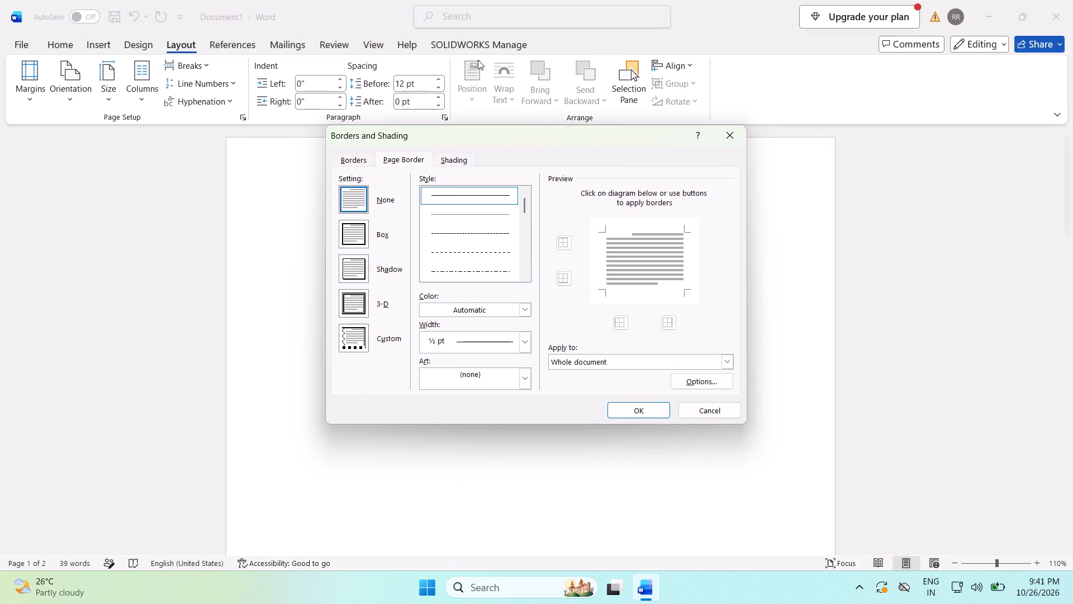
click(350, 237)
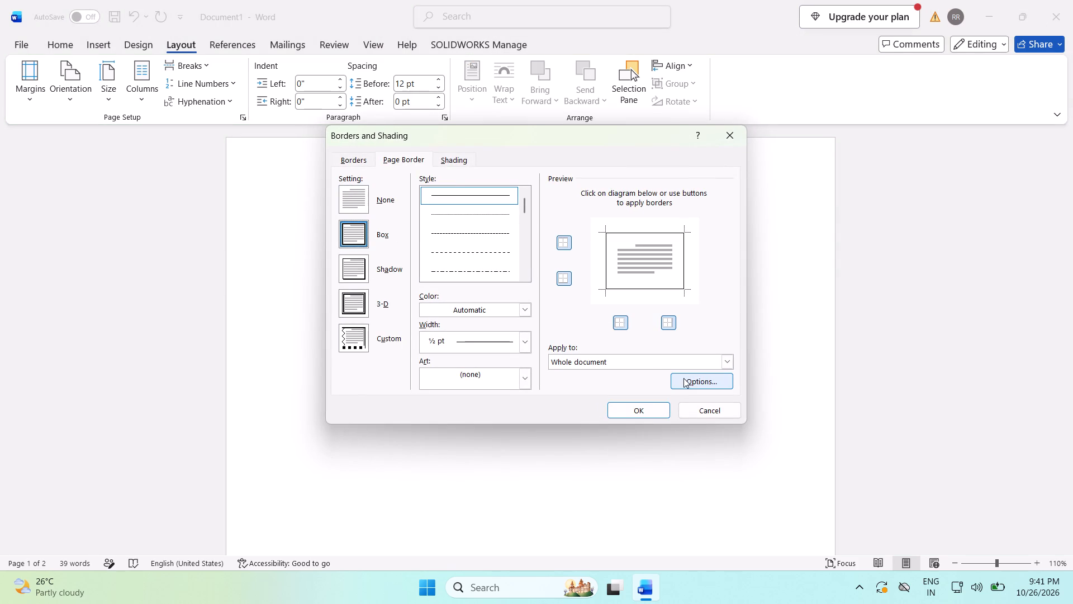
click(654, 410)
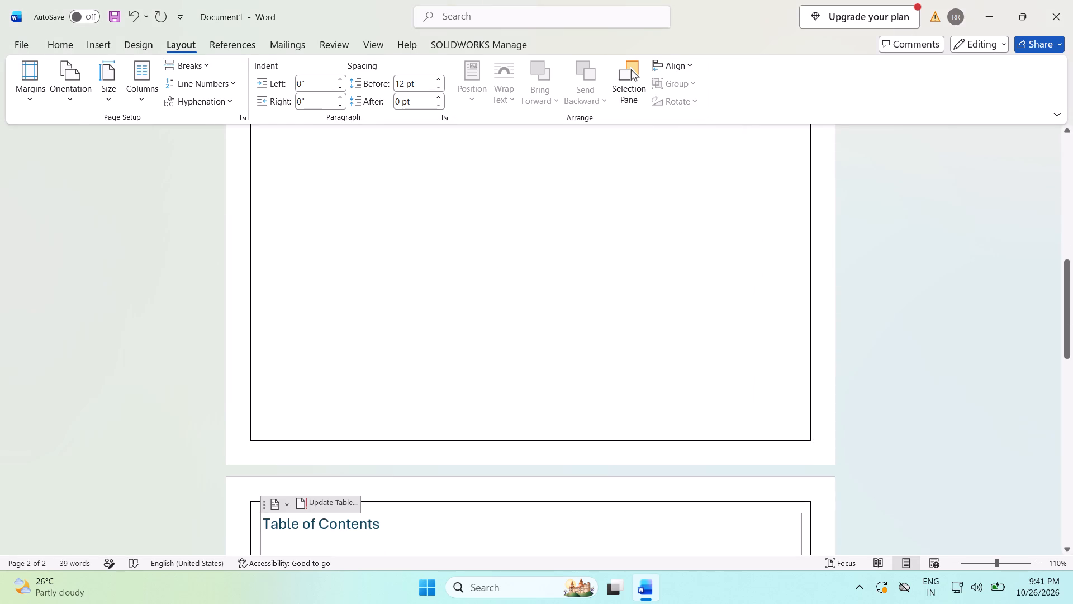
click(670, 296)
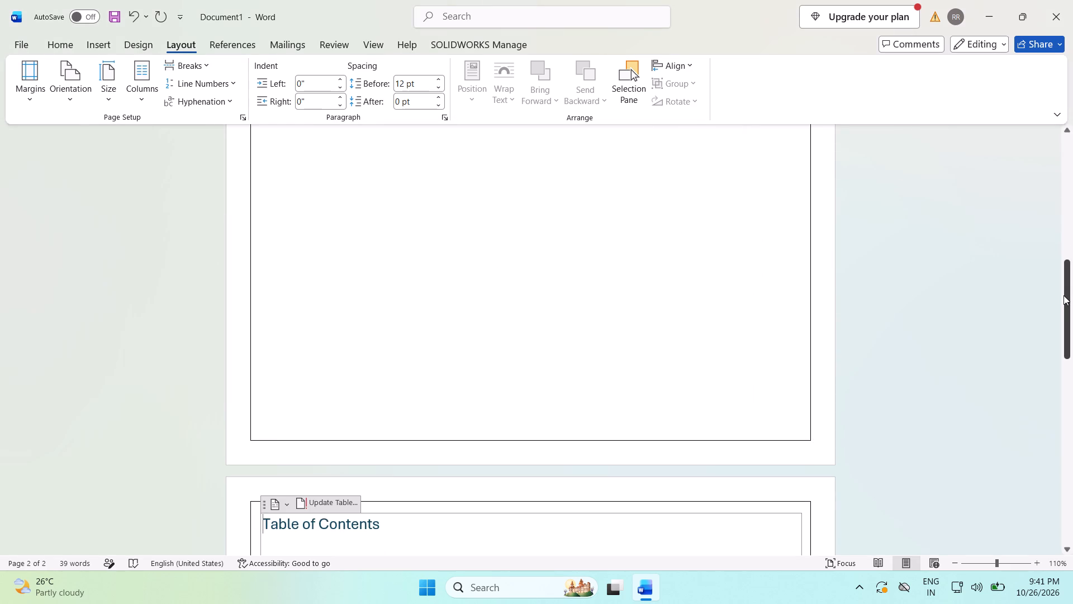
Add a space at the end of the Table of Contents heading on the second page.
drag(1065, 296, 1062, 362)
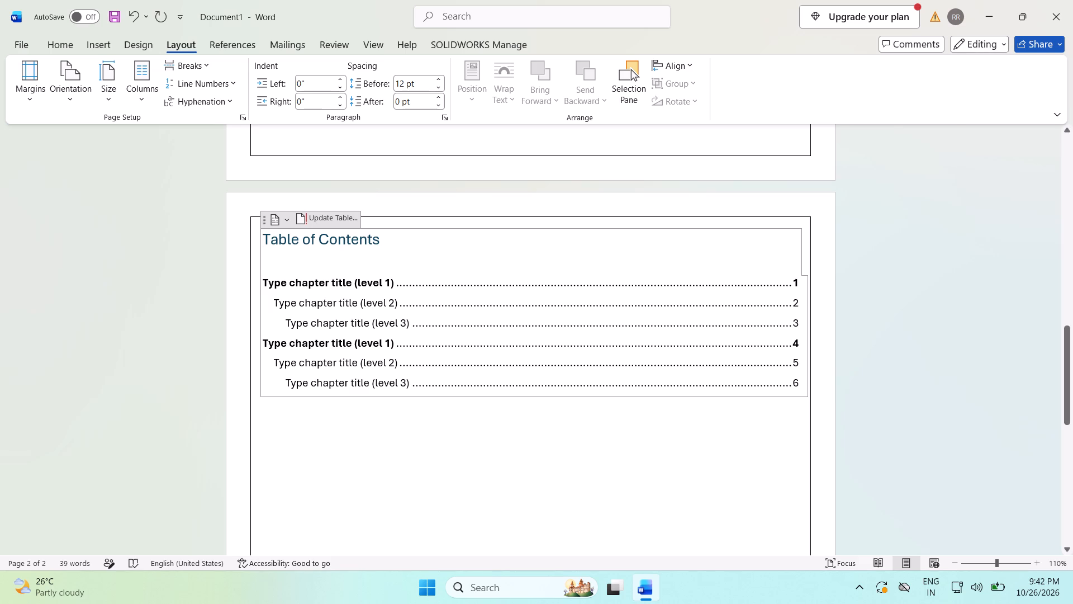
click(381, 241)
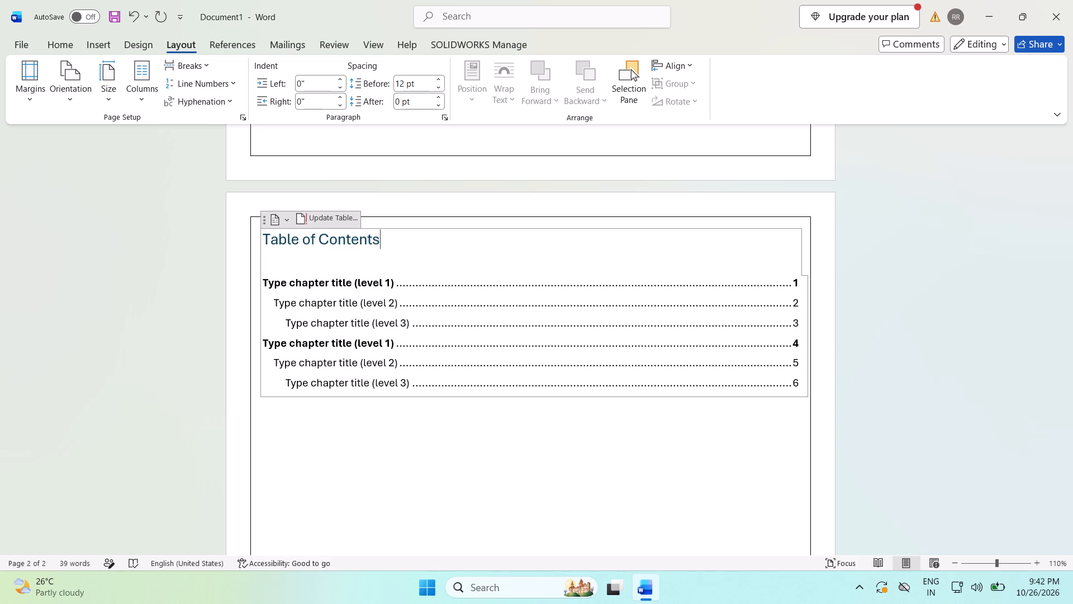
key(space)
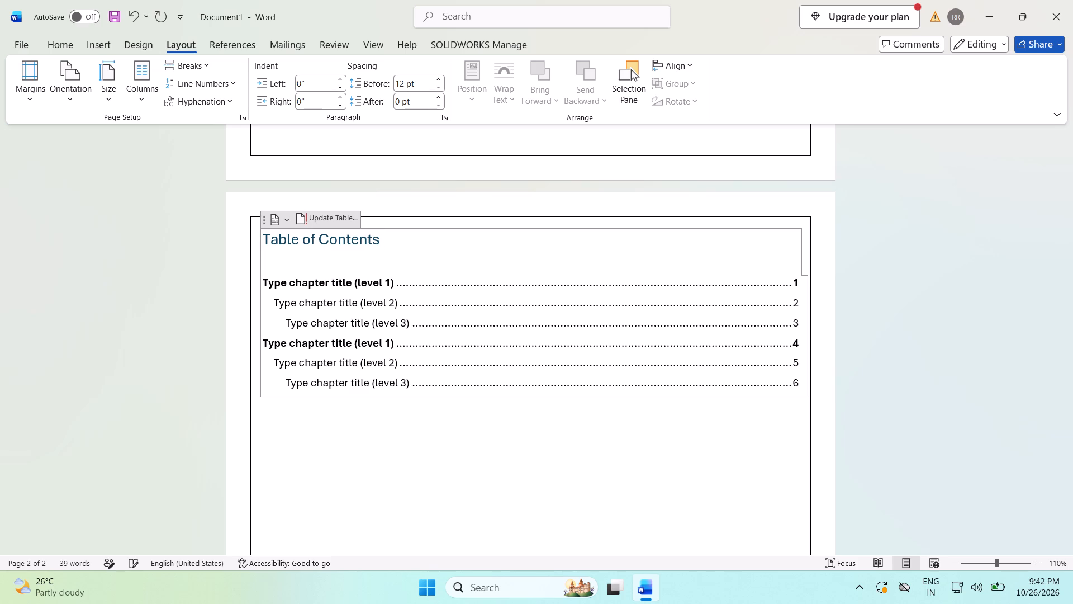
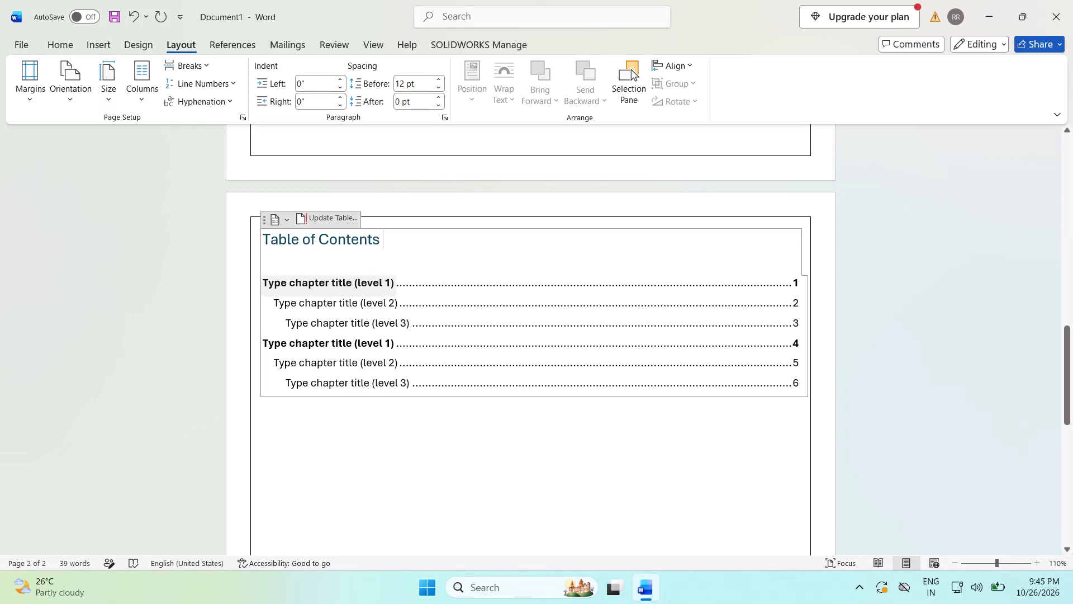
Insert a run of spaces before the Table of Contents heading to shift it toward the page centre.
click(265, 237)
key(space)
key(space)
key(space)
key(space)
key(space)
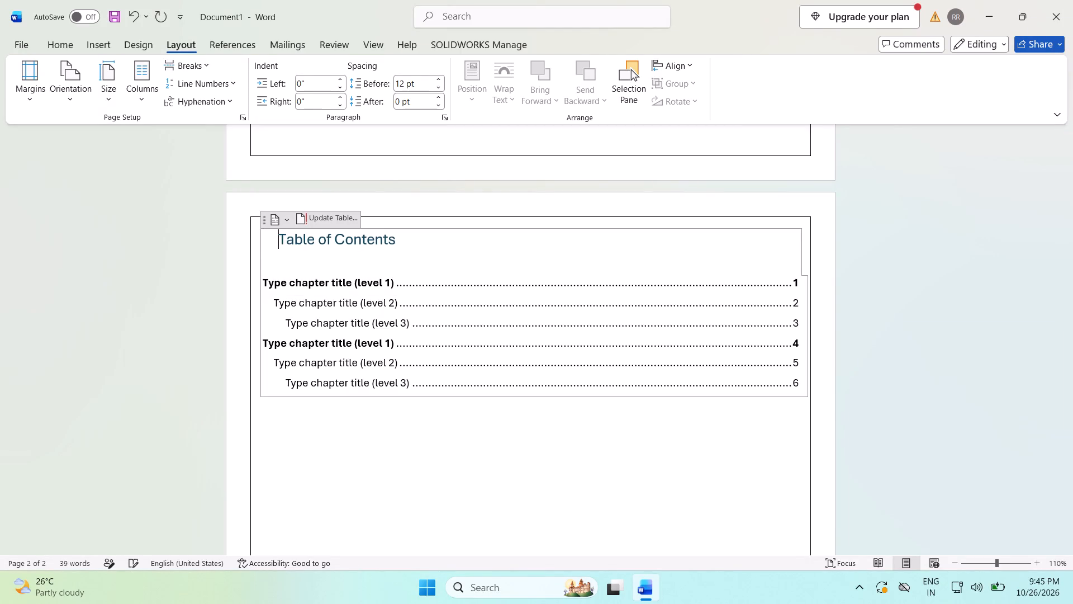
key(space)
key(space)
key(space)
key(space)
key(space)
key(space)
key(space)
key(space)
key(space)
key(space)
key(space)
key(space)
key(space)
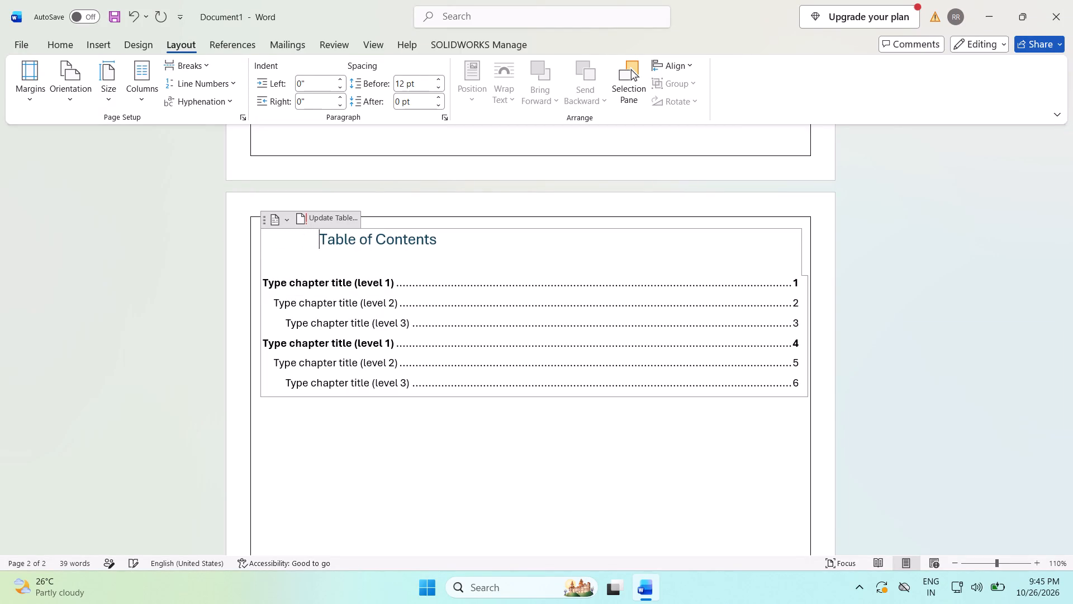
key(space)
key(space)
key(space)
key(space)
key(space)
key(space)
key(space)
key(space)
key(space)
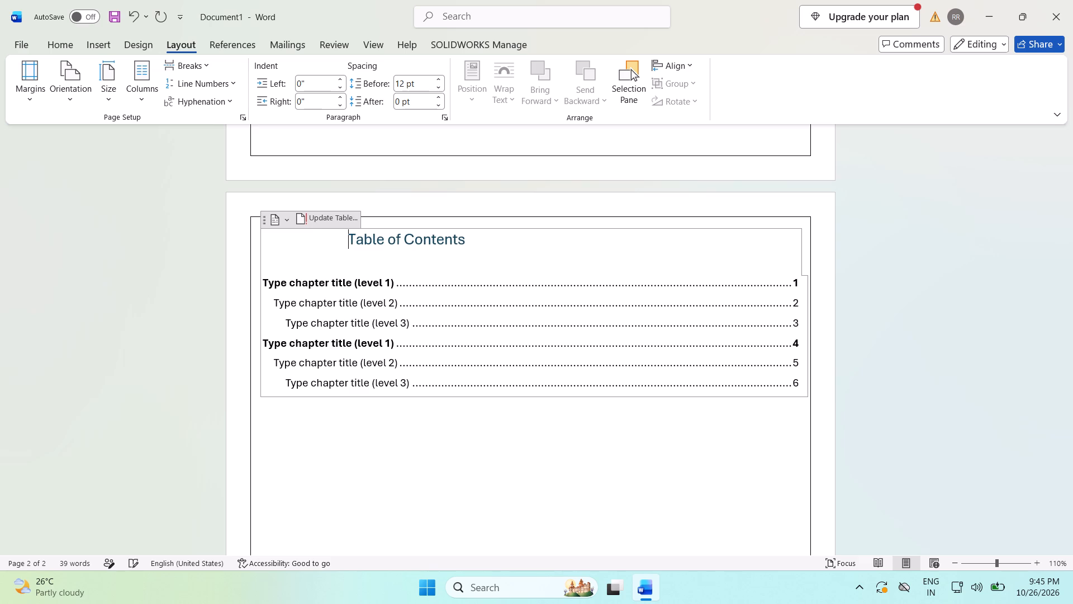
Replace the table of contents heading text with TABLE OF CONTENTS in capitals, keeping the leading spaces.
click(463, 243)
key(BackSpace)
key(BackSpace)
key(BackSpace)
key(BackSpace)
key(BackSpace)
key(BackSpace)
key(BackSpace)
key(BackSpace)
key(BackSpace)
key(BackSpace)
key(BackSpace)
key(BackSpace)
key(BackSpace)
key(BackSpace)
key(BackSpace)
key(BackSpace)
key(BackSpace)
key(BackSpace)
key(BackSpace)
key(BackSpace)
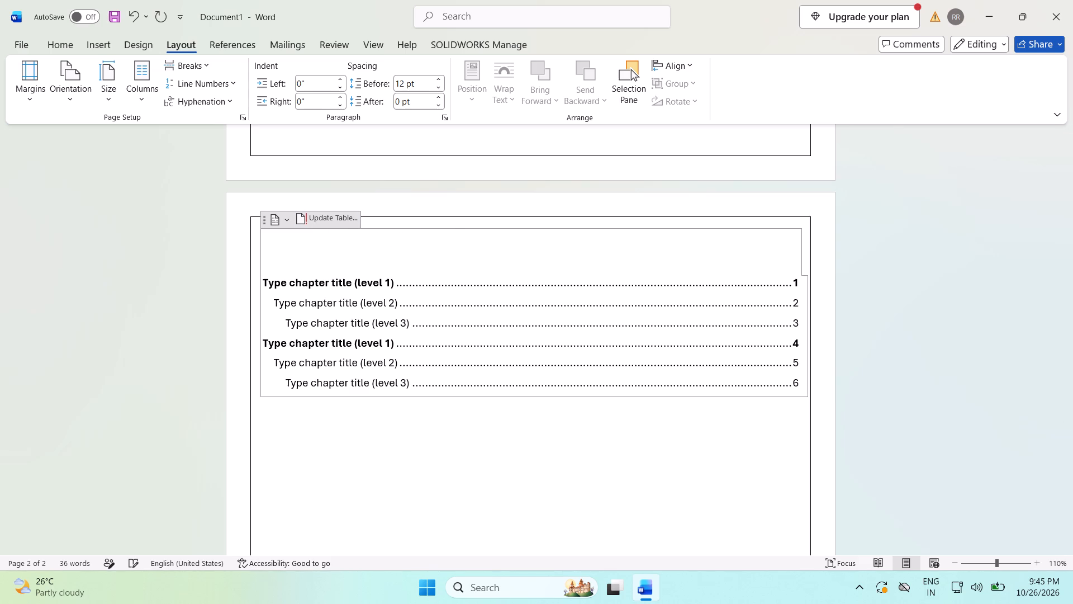
text(TABLE OF CONTEM)
key(BackSpace)
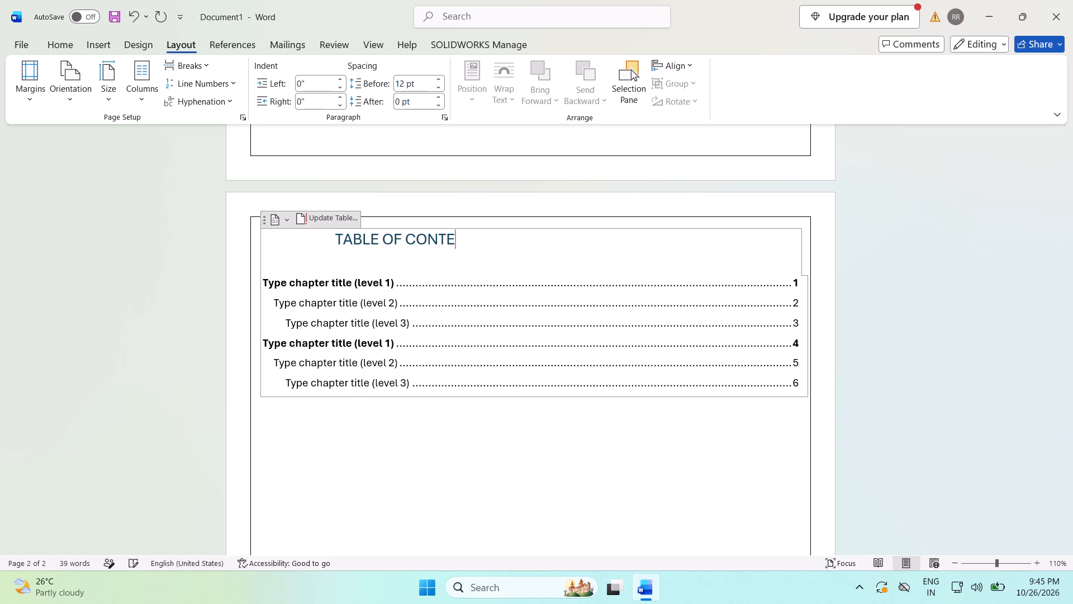
text(NTS)
key(space)
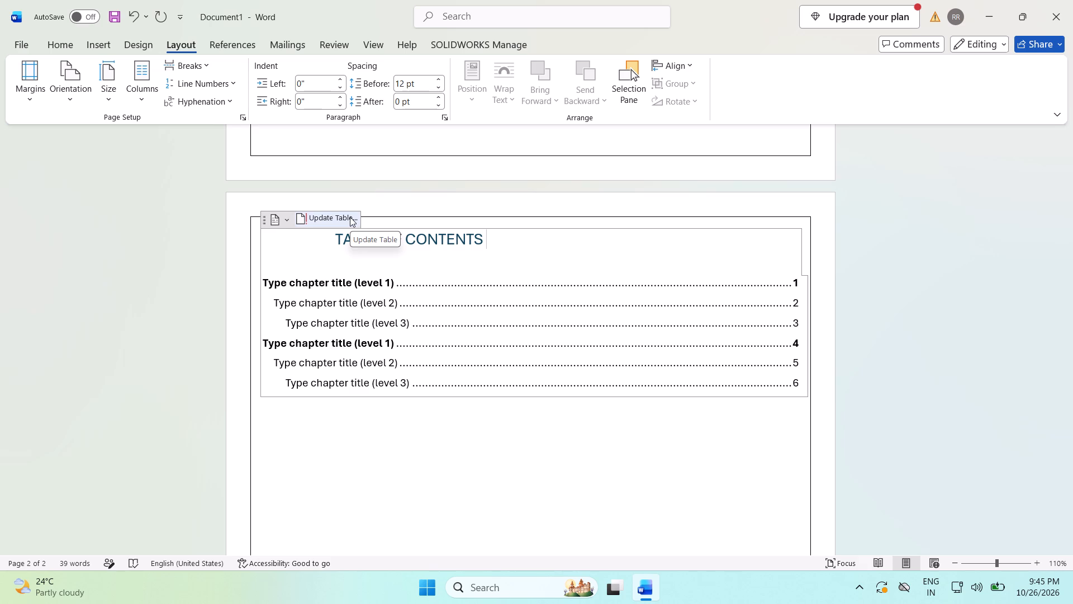
Format the TABLE OF CONTENTS heading as bold, italic and underlined.
click(342, 240)
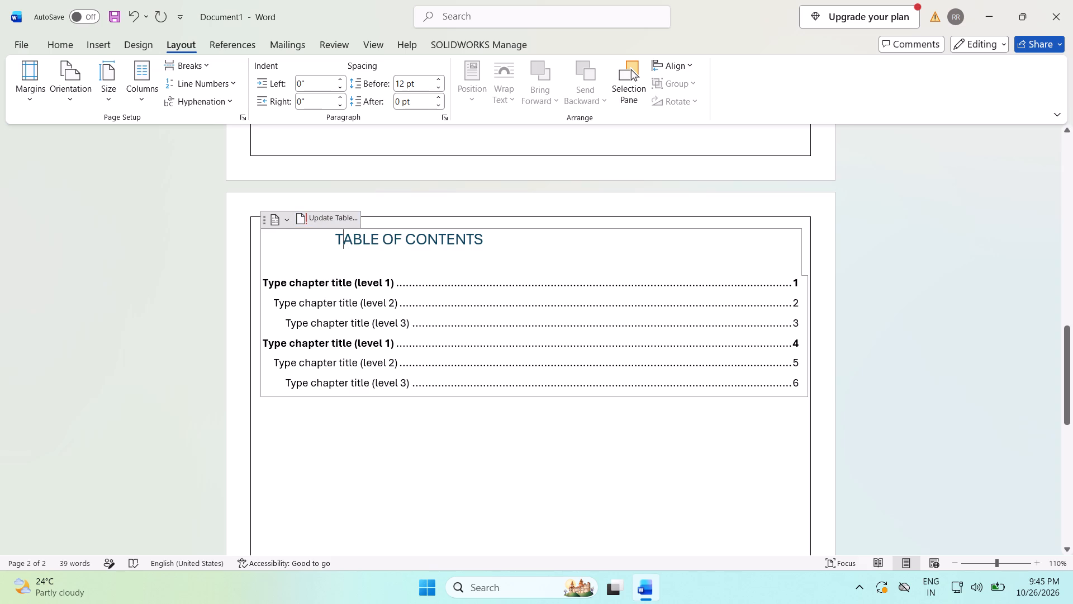
click(338, 239)
drag(338, 239, 400, 230)
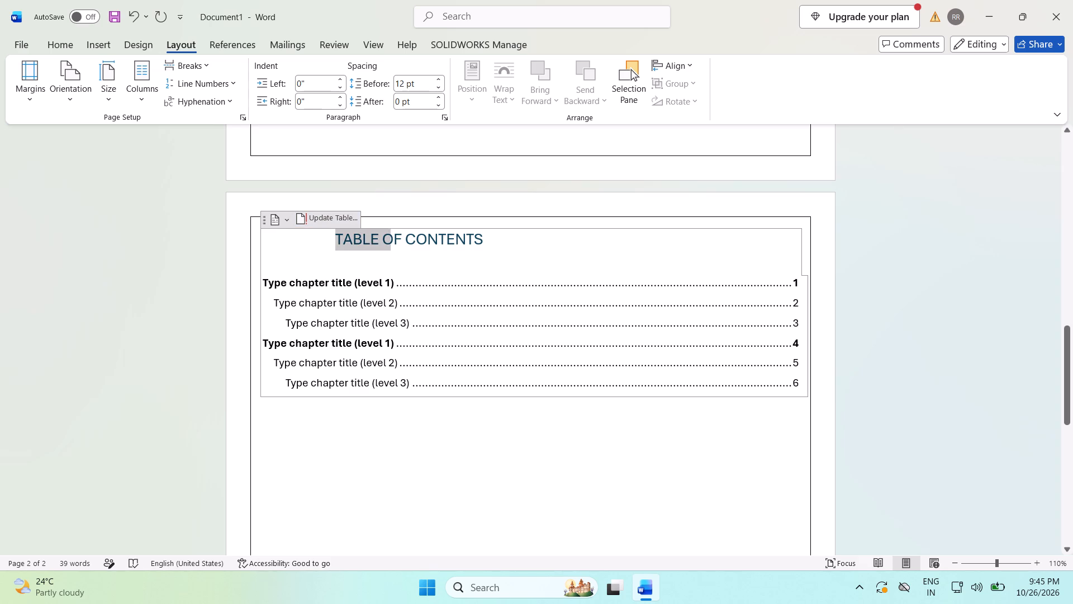
drag(400, 230, 474, 231)
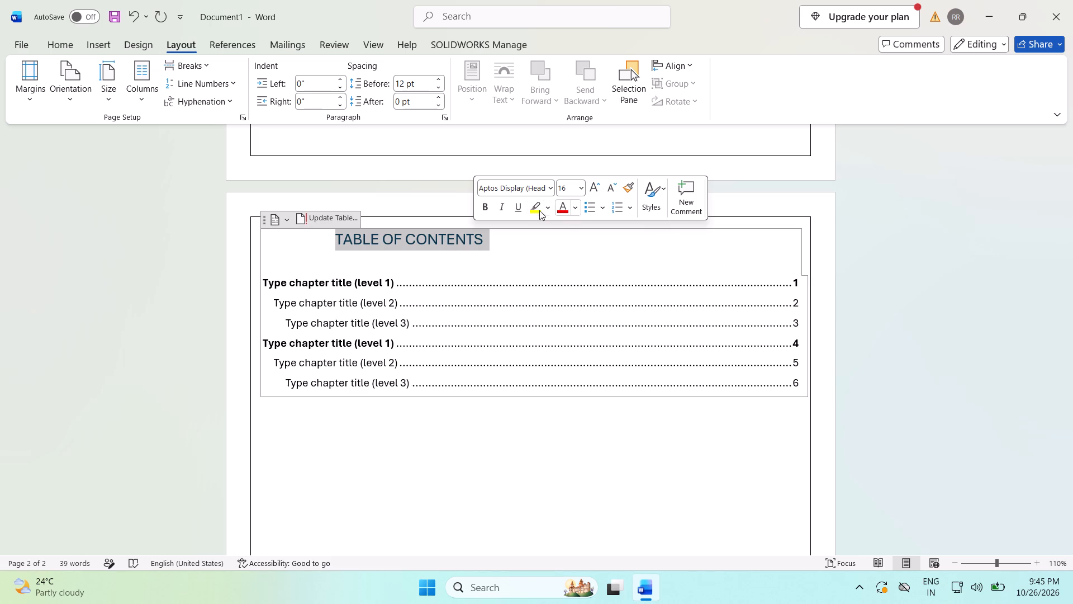
click(486, 209)
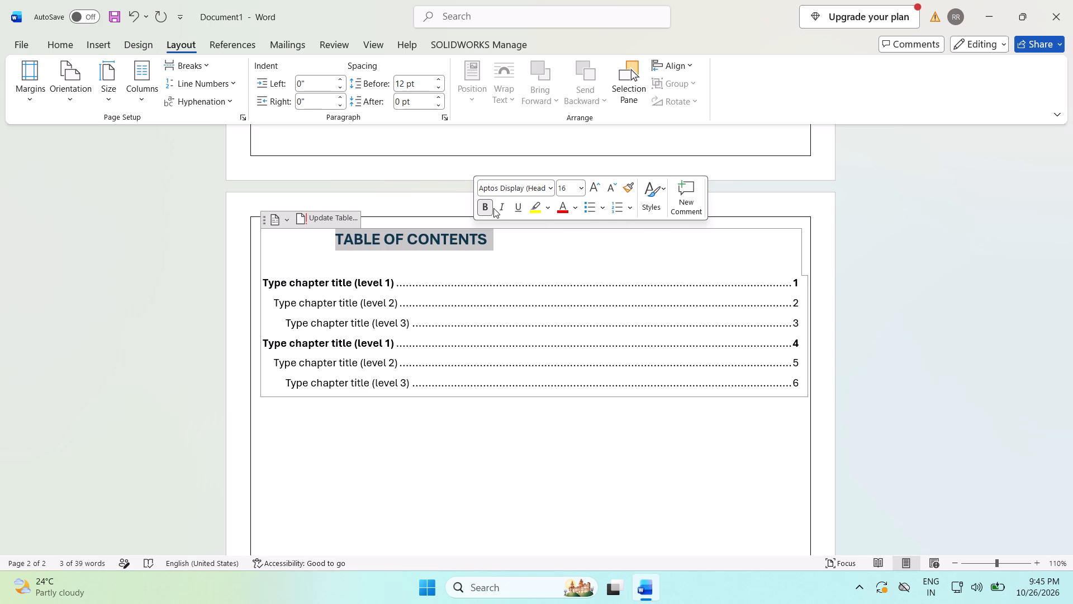
click(499, 207)
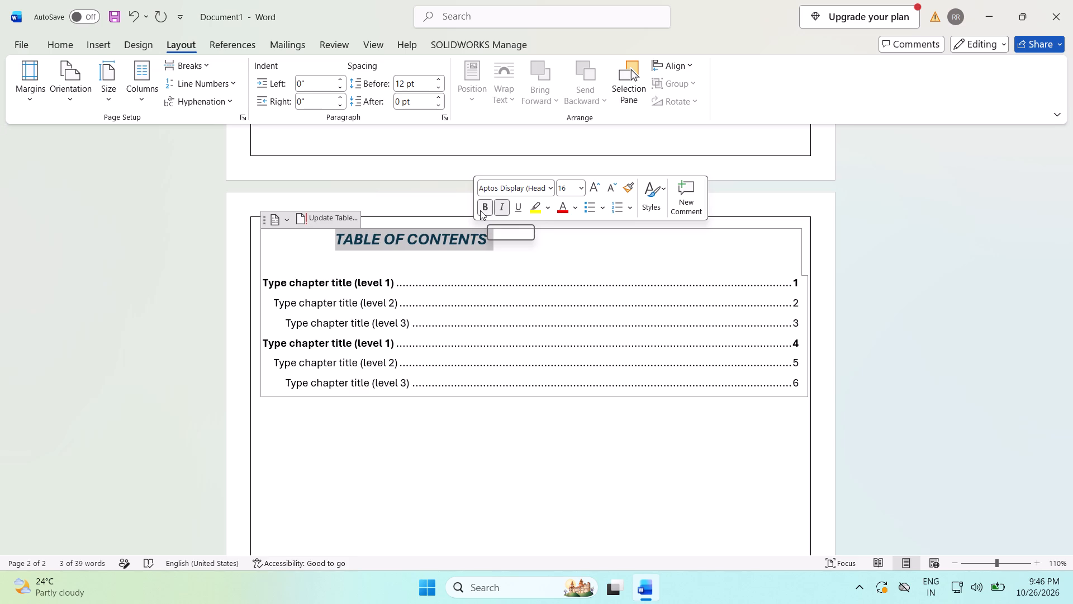
click(518, 205)
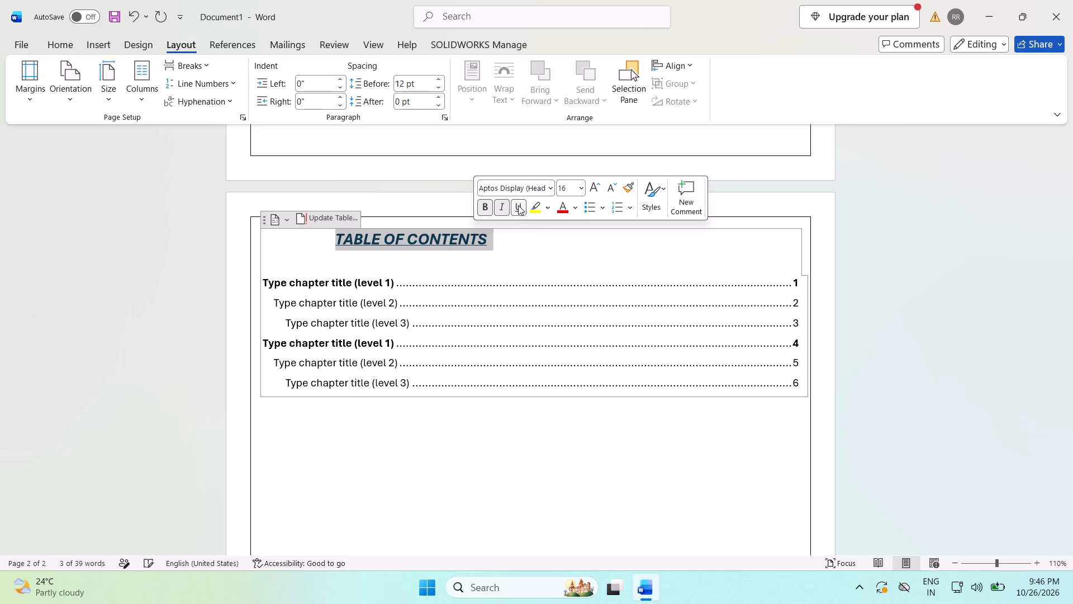
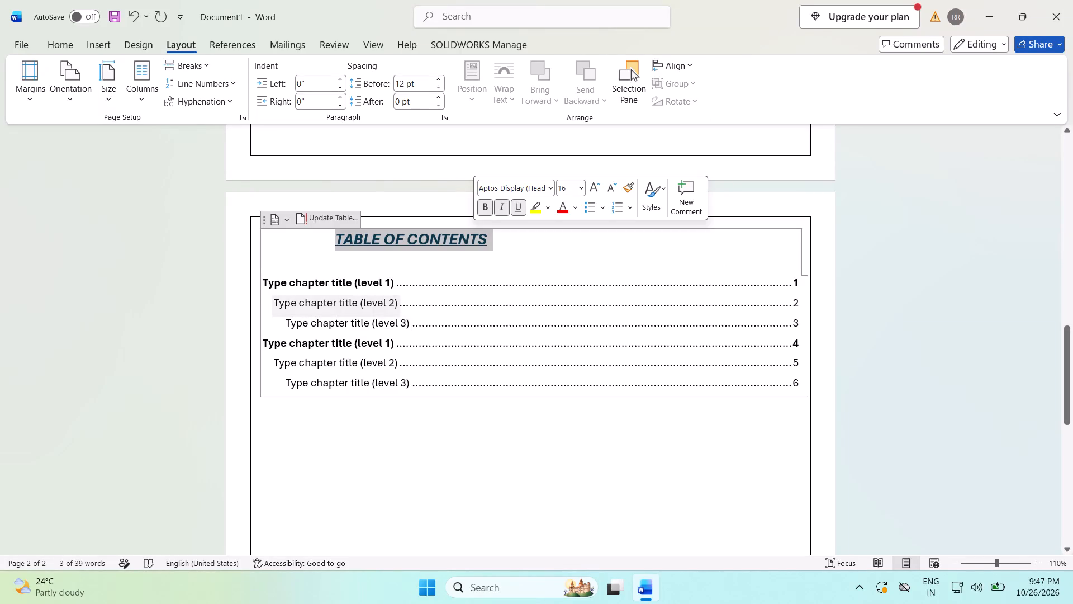
Delete the placeholder chapter title from the first level 1 entry of the table of contents.
click(395, 285)
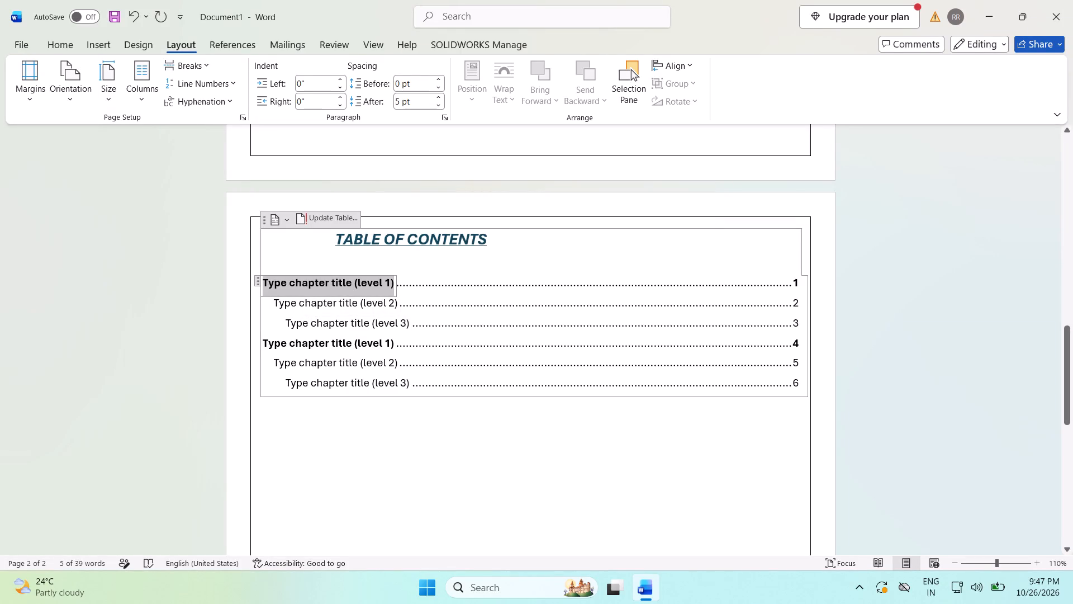
key(BackSpace)
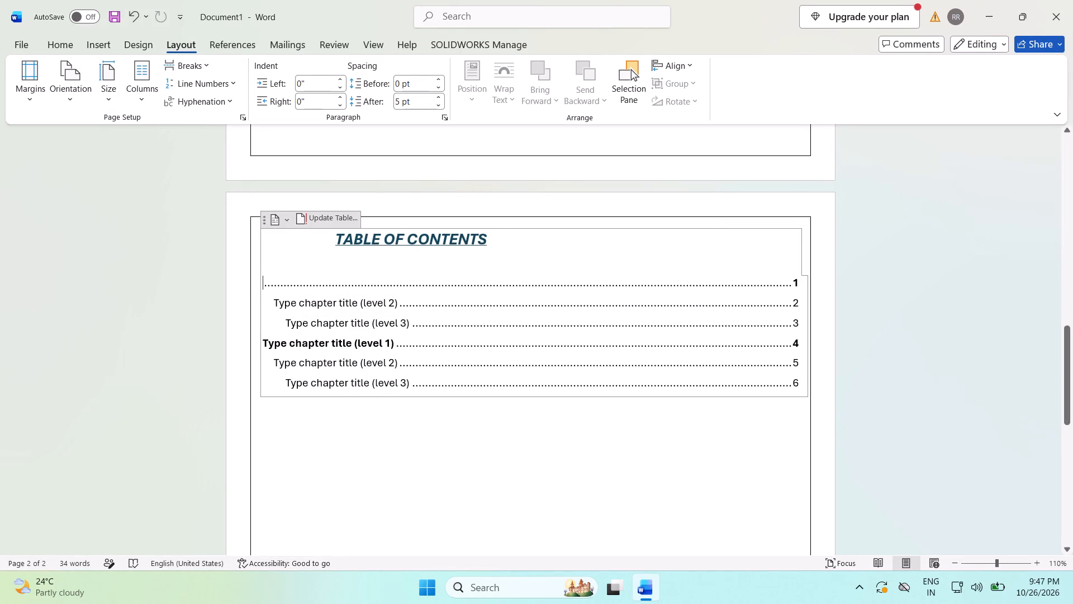
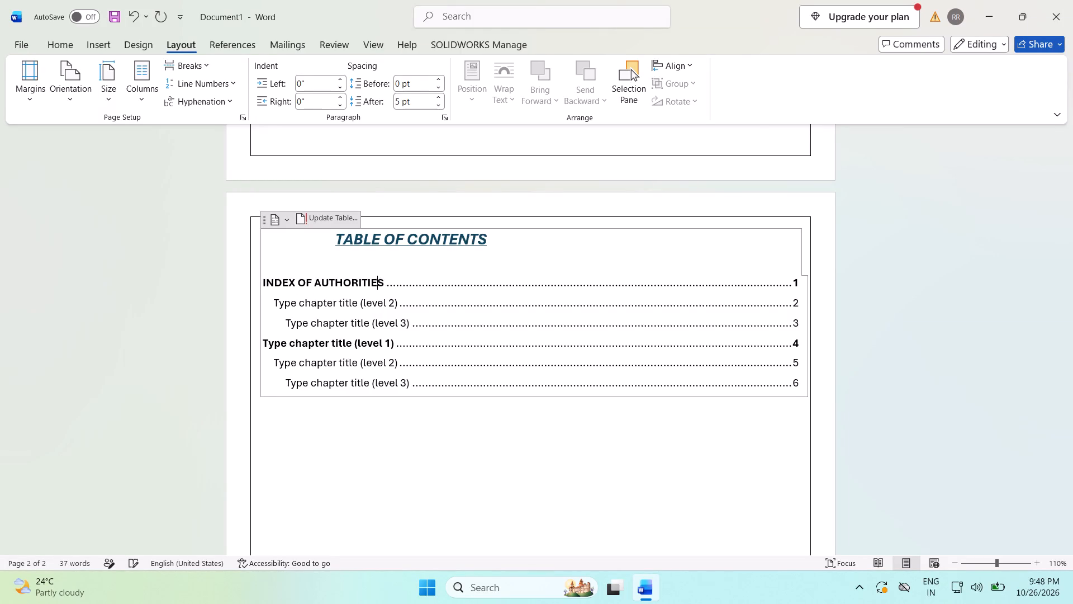
Add a trailing space after INDEX OF AUTHORITIES in the first level 1 entry of the table of contents.
key(space)
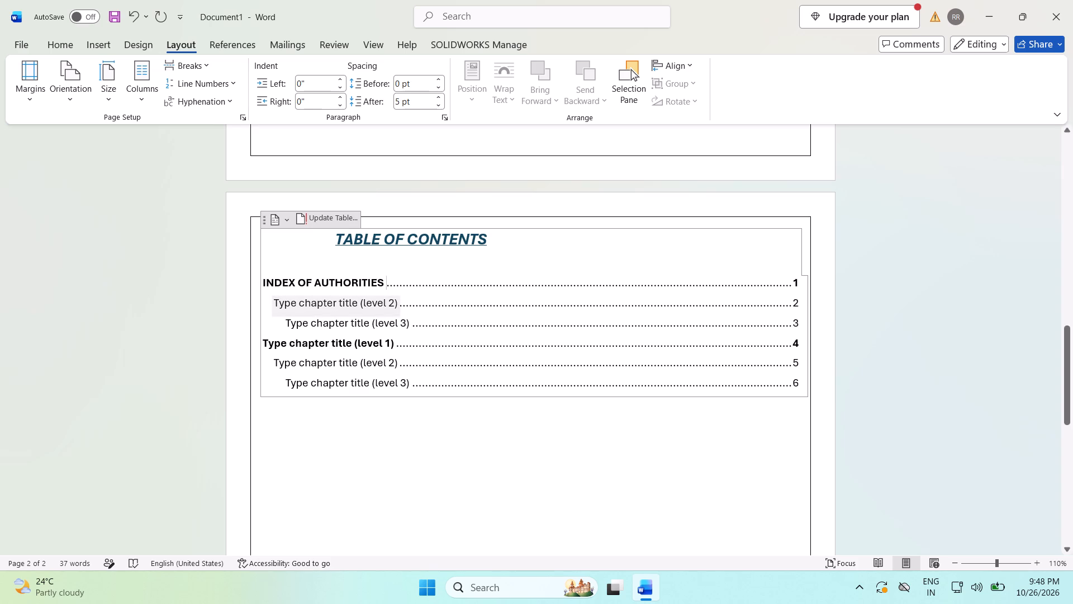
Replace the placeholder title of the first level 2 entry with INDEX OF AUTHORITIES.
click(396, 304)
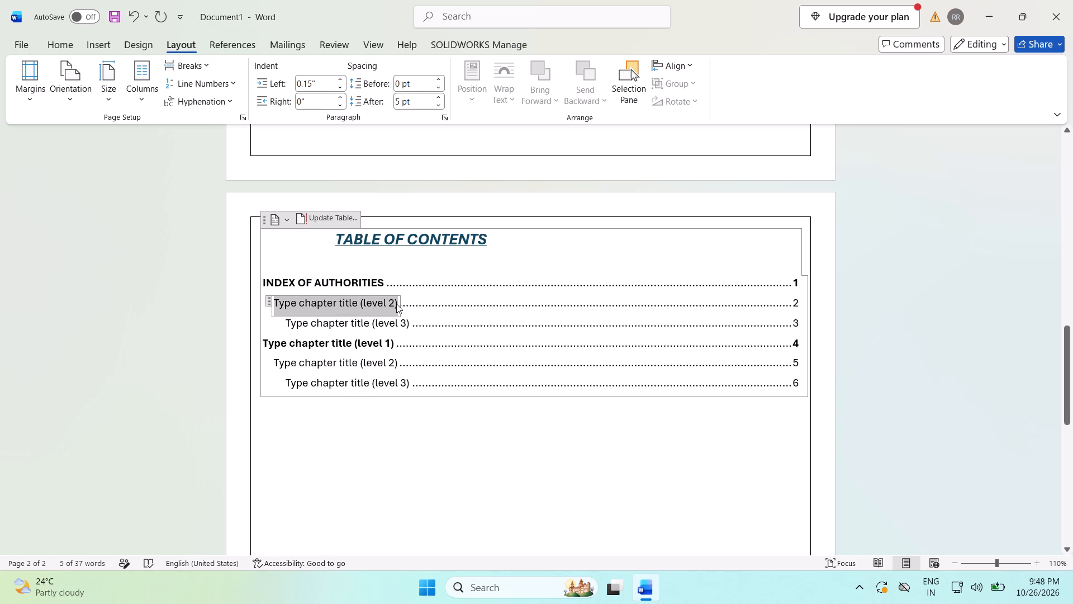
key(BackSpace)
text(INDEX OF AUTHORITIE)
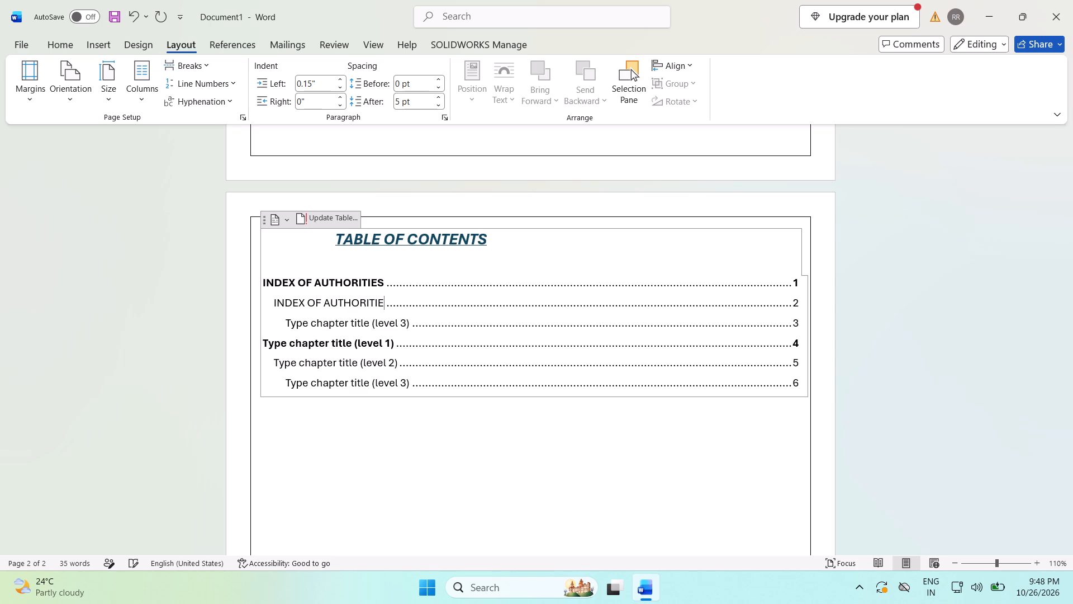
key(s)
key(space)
Replace the whole title of the first level 2 entry with LIST OF ABBREVIATIONS.
key(BackSpace)
key(BackSpace)
key(BackSpace)
key(BackSpace)
key(BackSpace)
key(BackSpace)
key(BackSpace)
key(BackSpace)
key(BackSpace)
key(BackSpace)
key(BackSpace)
key(BackSpace)
key(BackSpace)
key(BackSpace)
key(BackSpace)
key(BackSpace)
key(BackSpace)
key(BackSpace)
key(BackSpace)
key(BackSpace)
key(BackSpace)
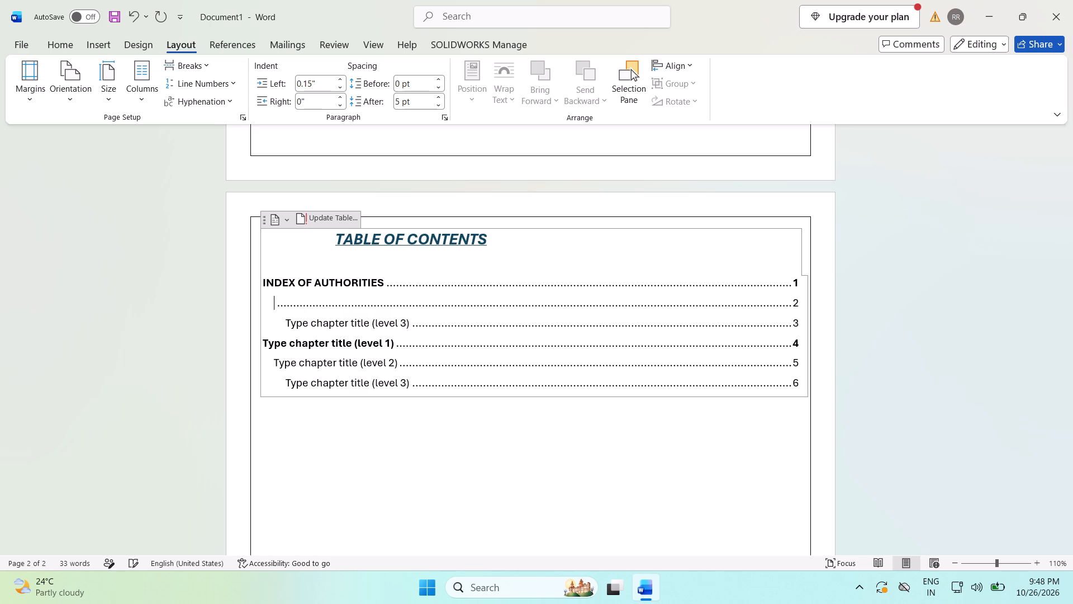
text(LIST OF ABBREVIATIONS)
key(space)
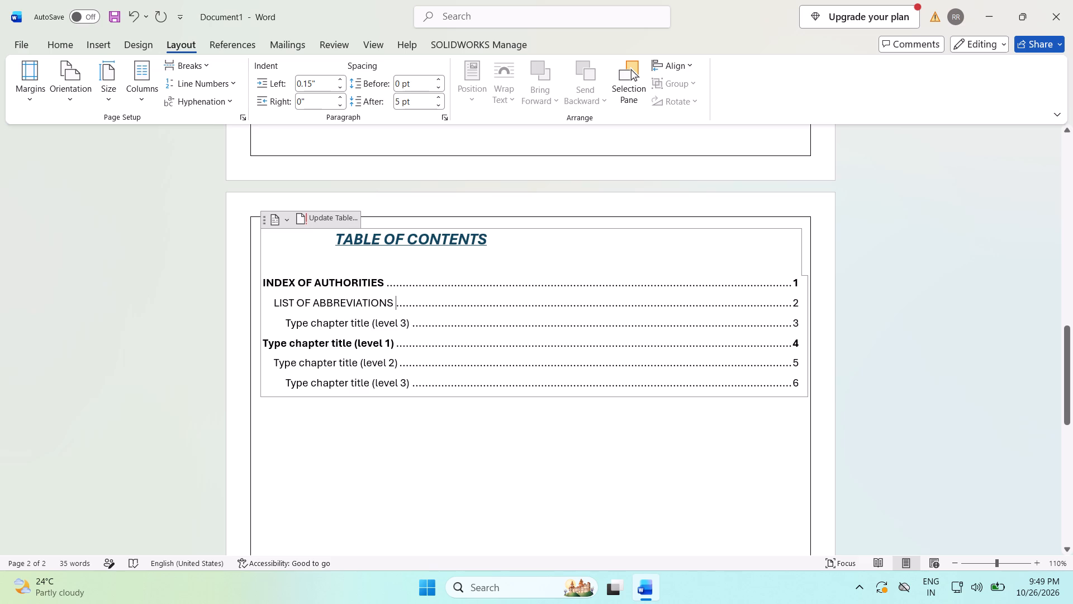
Make the LIST OF ABBREVIATIONS title in the table of contents bold.
drag(279, 304, 289, 303)
drag(289, 303, 365, 301)
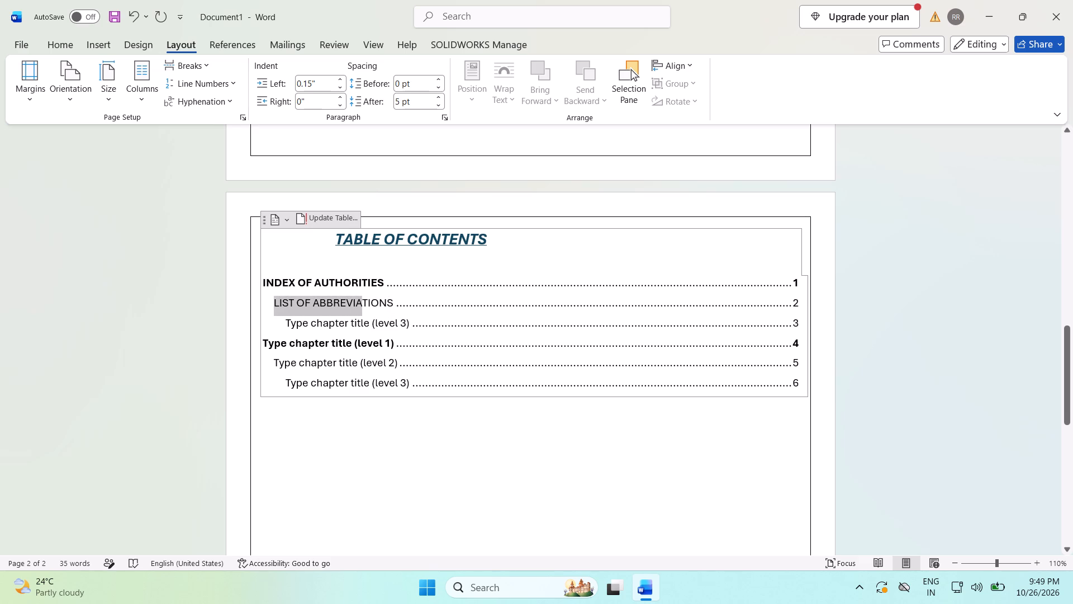
drag(365, 301, 398, 305)
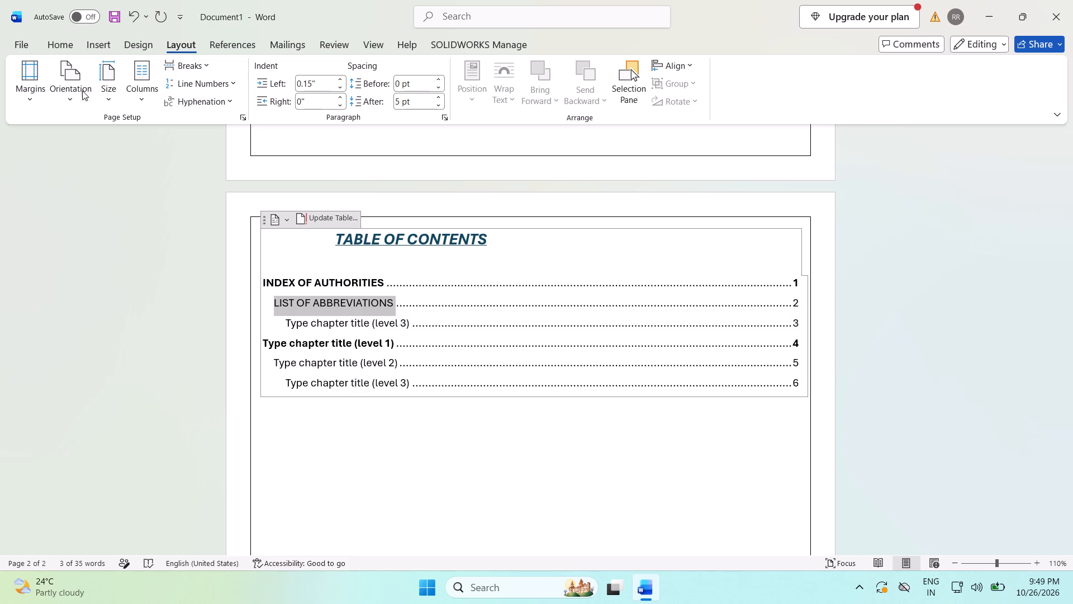
click(73, 48)
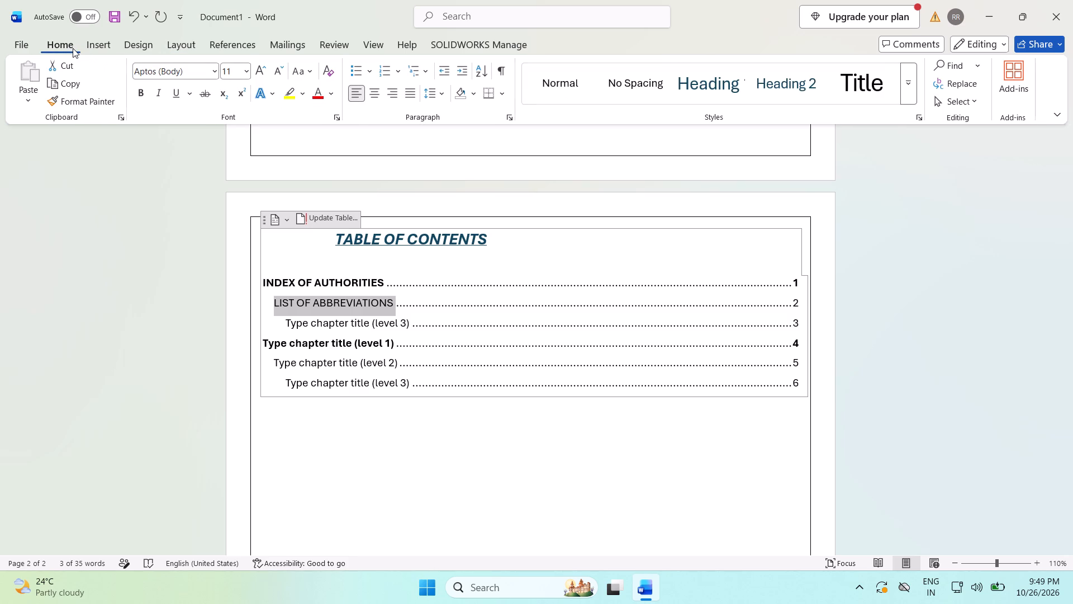
click(139, 89)
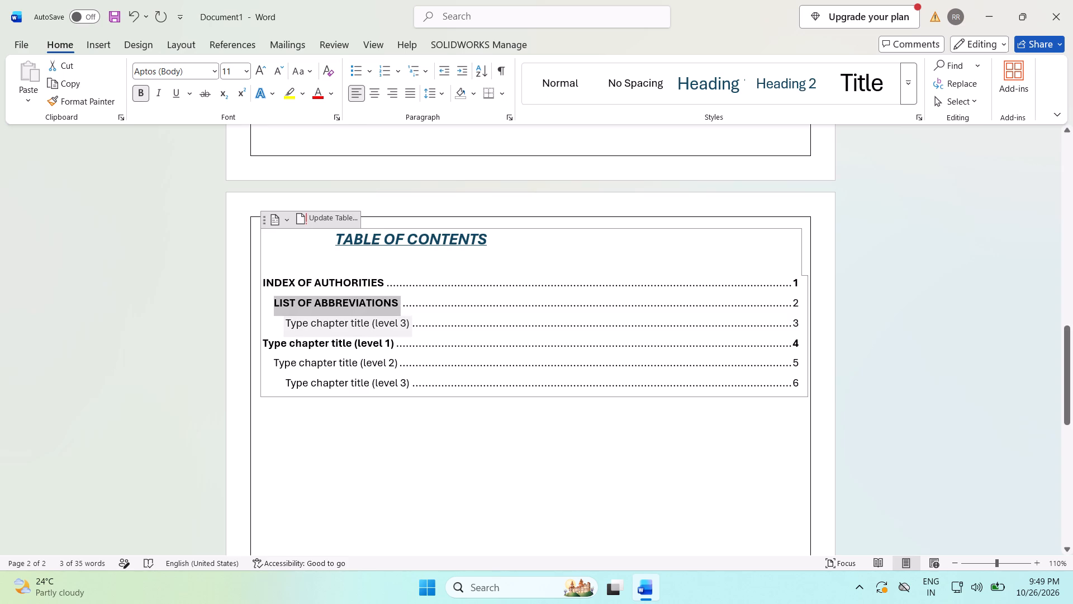
Delete the placeholder title from the first level 3 entry and remove that entry's left indent.
click(407, 325)
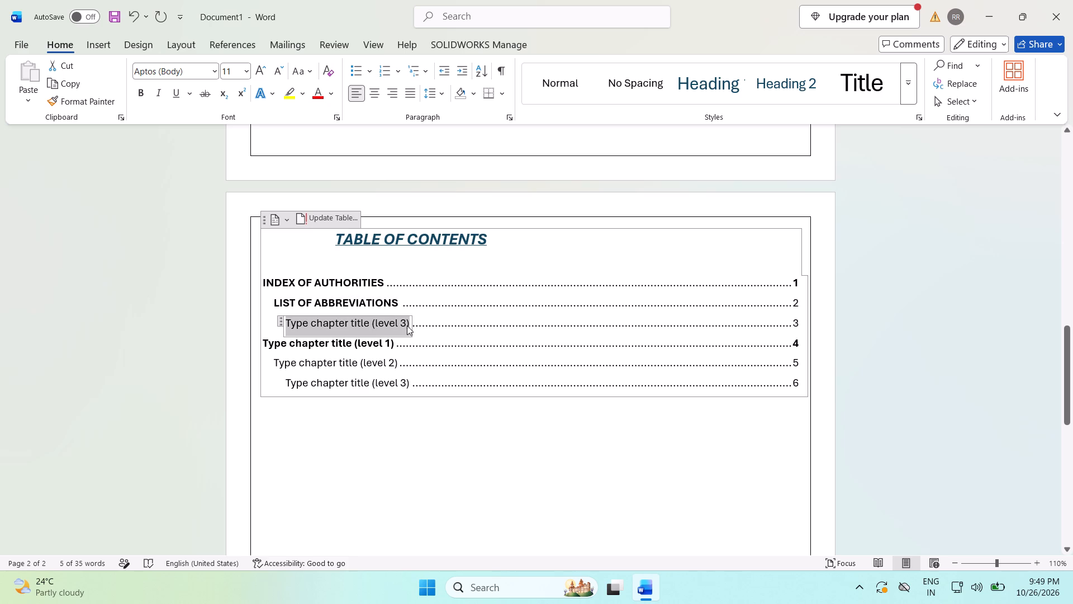
key(BackSpace)
key(BackSpace)
key(BackSpace)
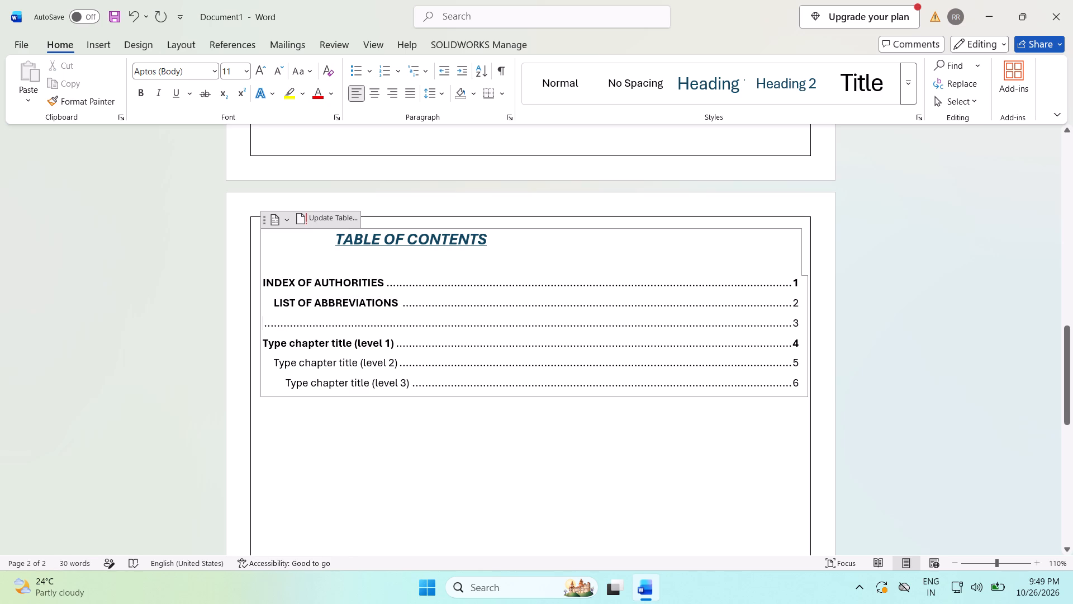
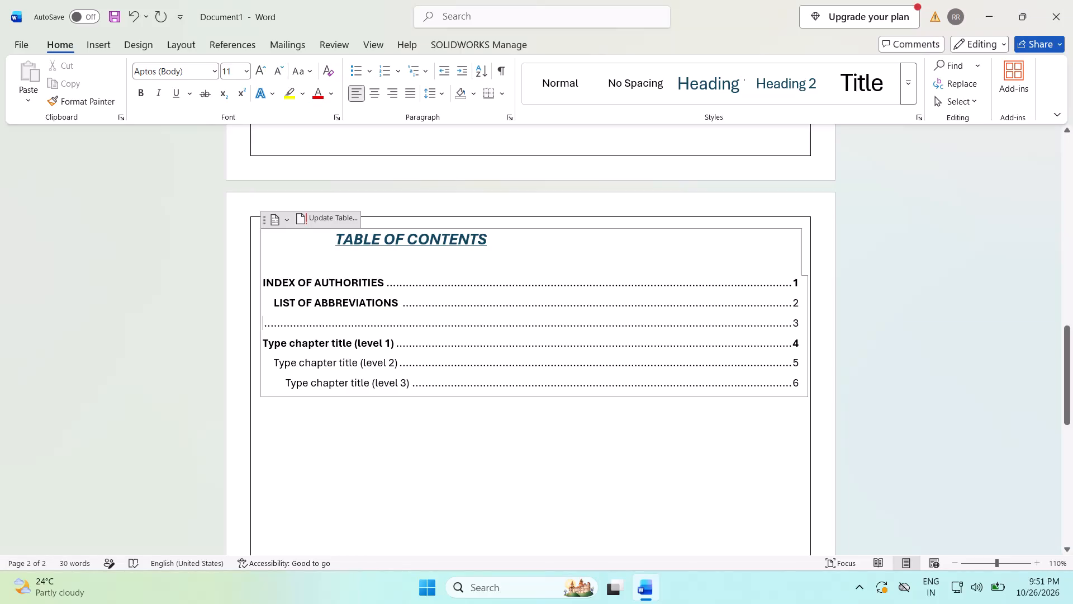
Delete the TABLE OF CONTENTS heading text from the top of the table of contents.
click(497, 242)
key(BackSpace)
key(BackSpace)
key(BackSpace)
key(BackSpace)
key(BackSpace)
key(BackSpace)
key(BackSpace)
key(BackSpace)
key(BackSpace)
key(BackSpace)
key(BackSpace)
key(BackSpace)
key(BackSpace)
key(BackSpace)
key(BackSpace)
key(BackSpace)
key(BackSpace)
key(BackSpace)
key(BackSpace)
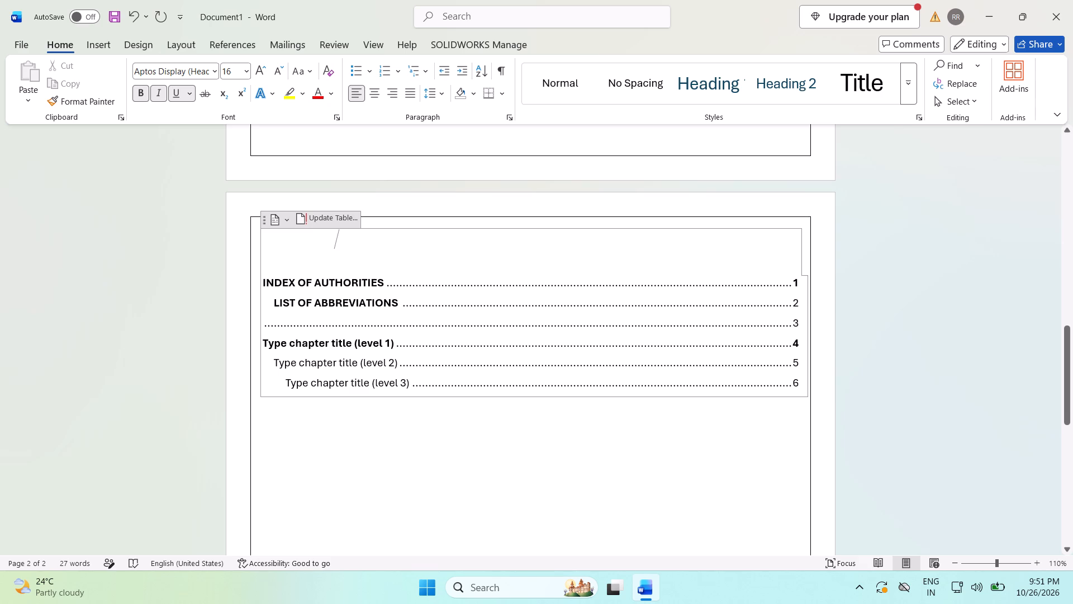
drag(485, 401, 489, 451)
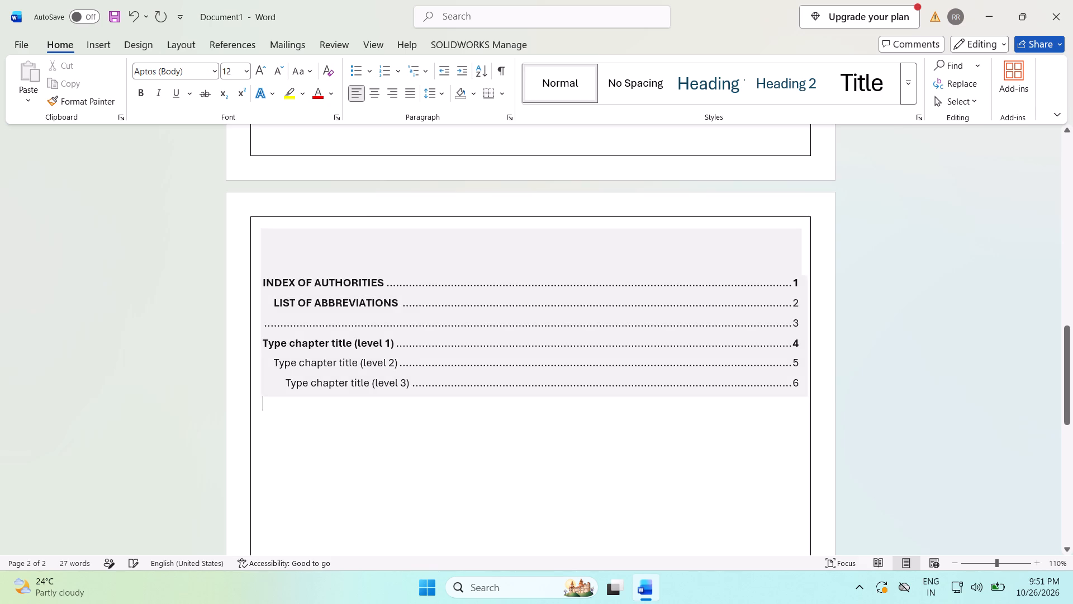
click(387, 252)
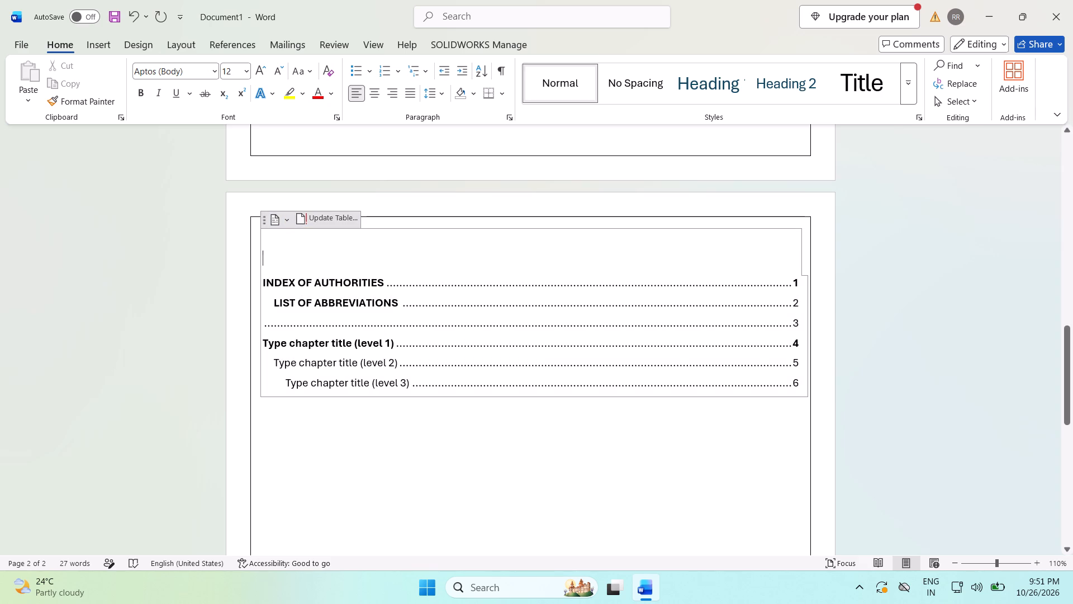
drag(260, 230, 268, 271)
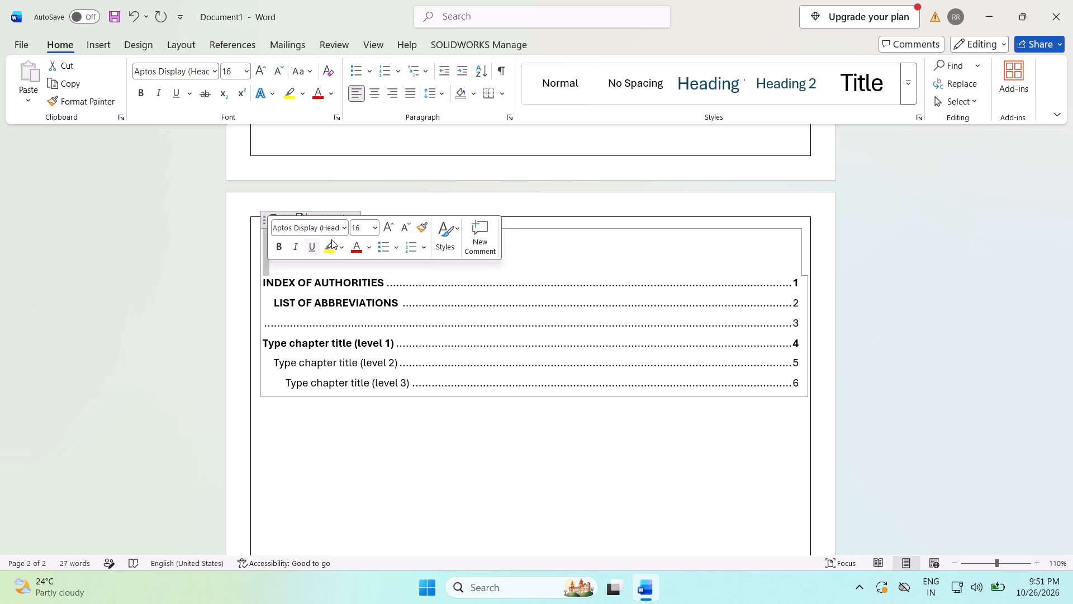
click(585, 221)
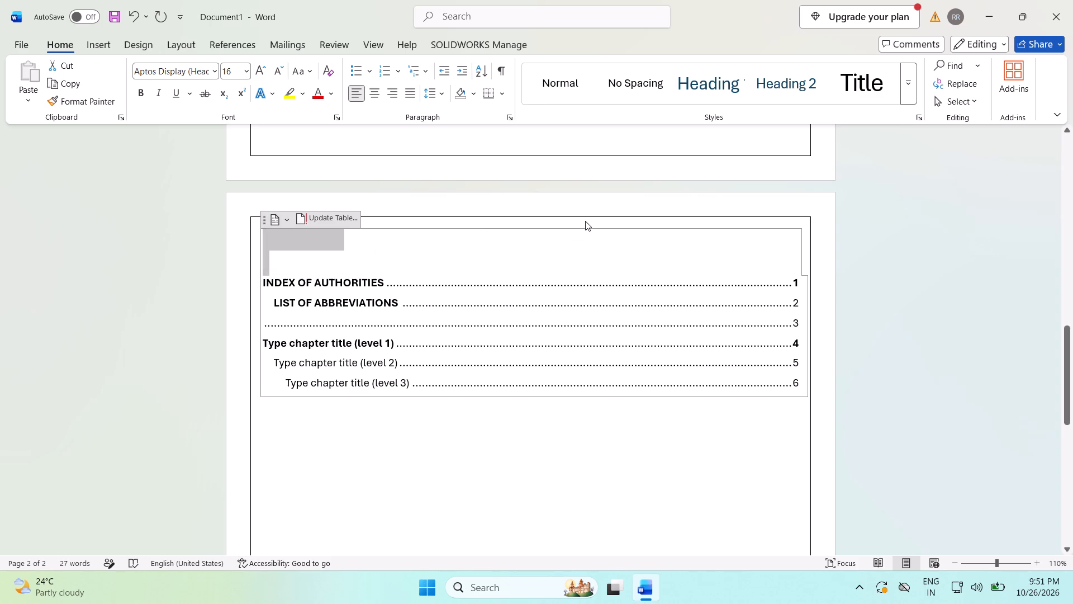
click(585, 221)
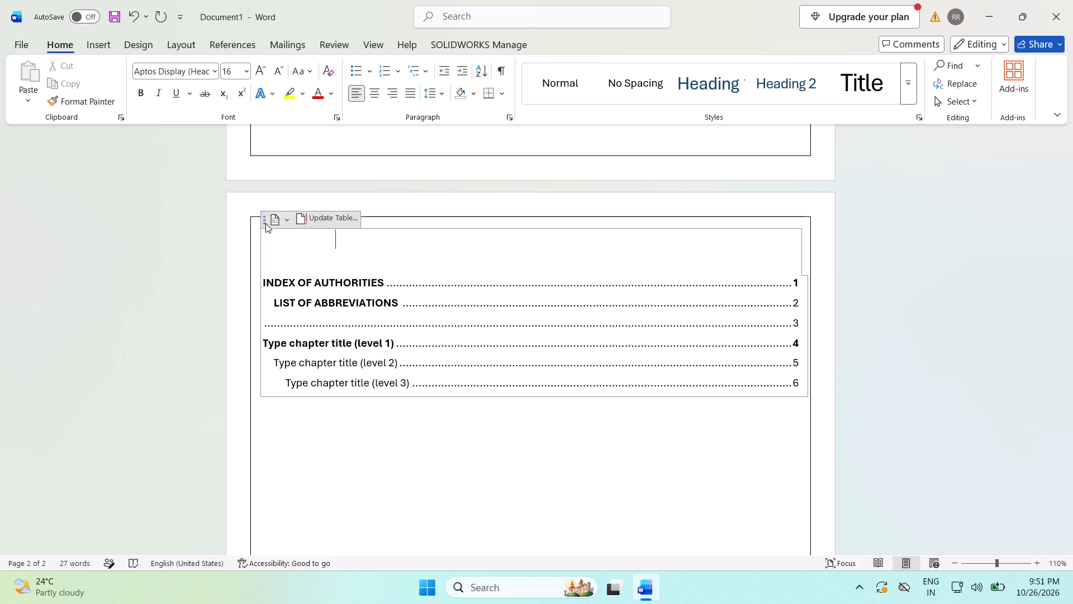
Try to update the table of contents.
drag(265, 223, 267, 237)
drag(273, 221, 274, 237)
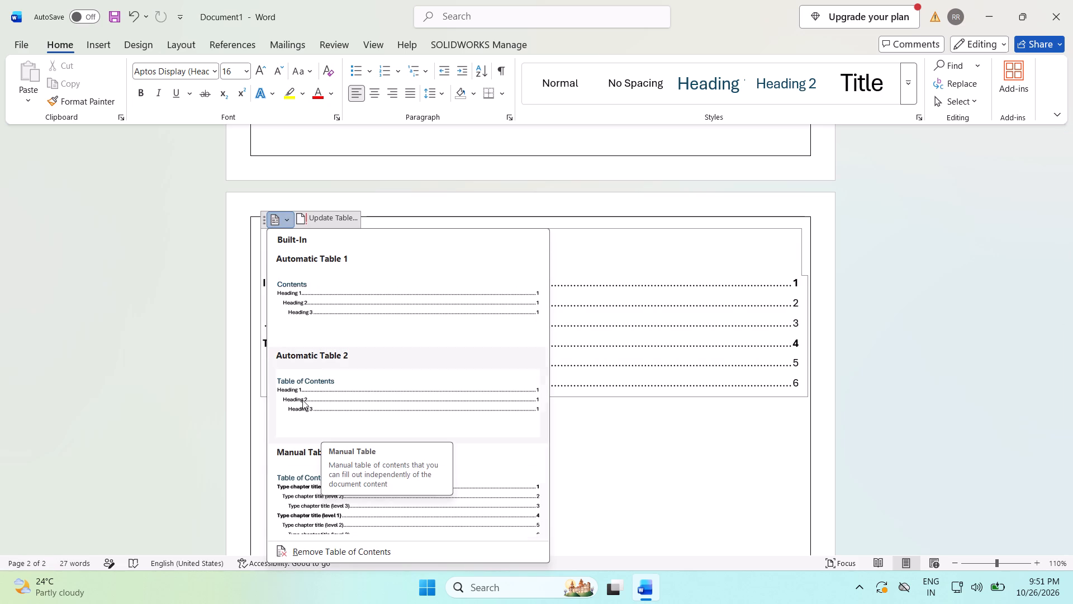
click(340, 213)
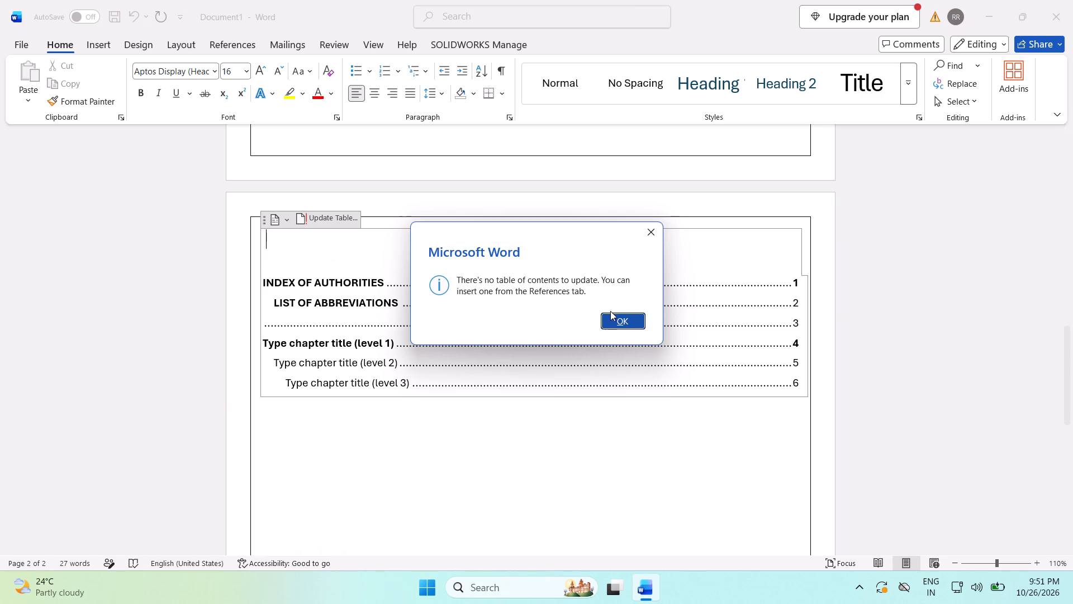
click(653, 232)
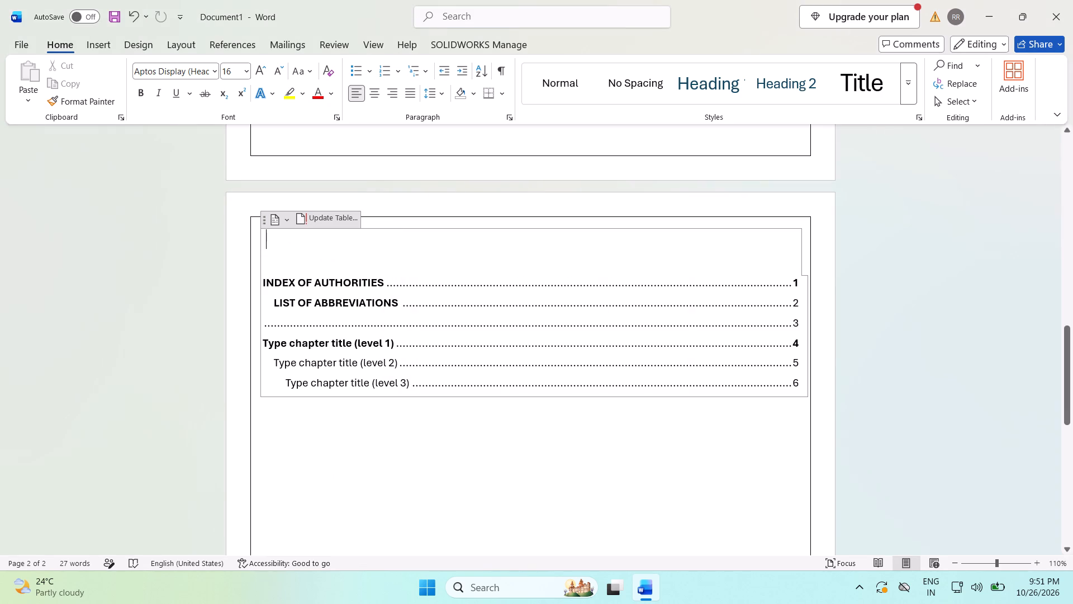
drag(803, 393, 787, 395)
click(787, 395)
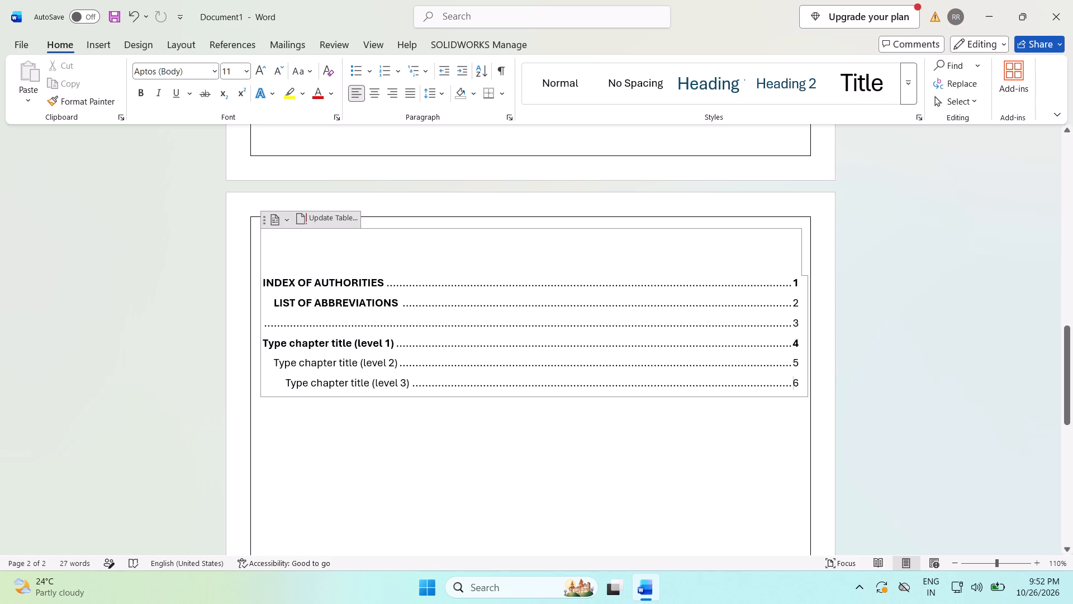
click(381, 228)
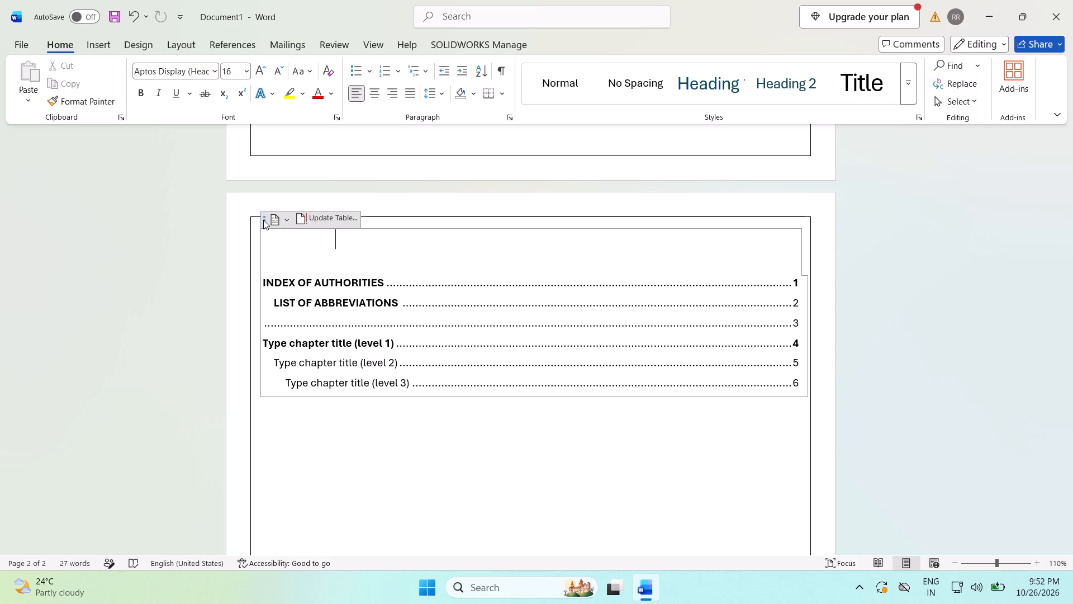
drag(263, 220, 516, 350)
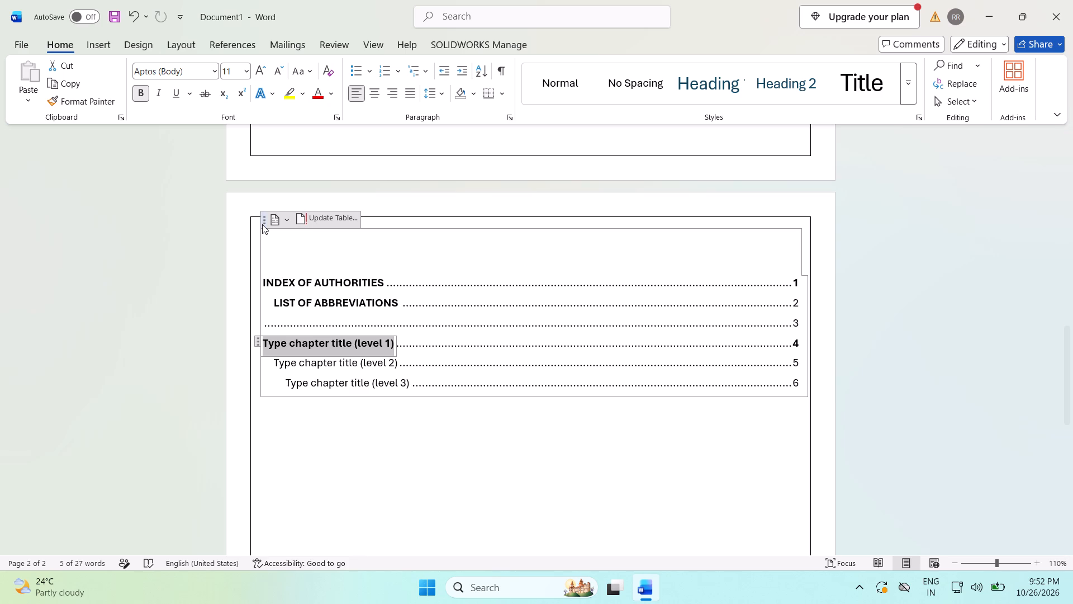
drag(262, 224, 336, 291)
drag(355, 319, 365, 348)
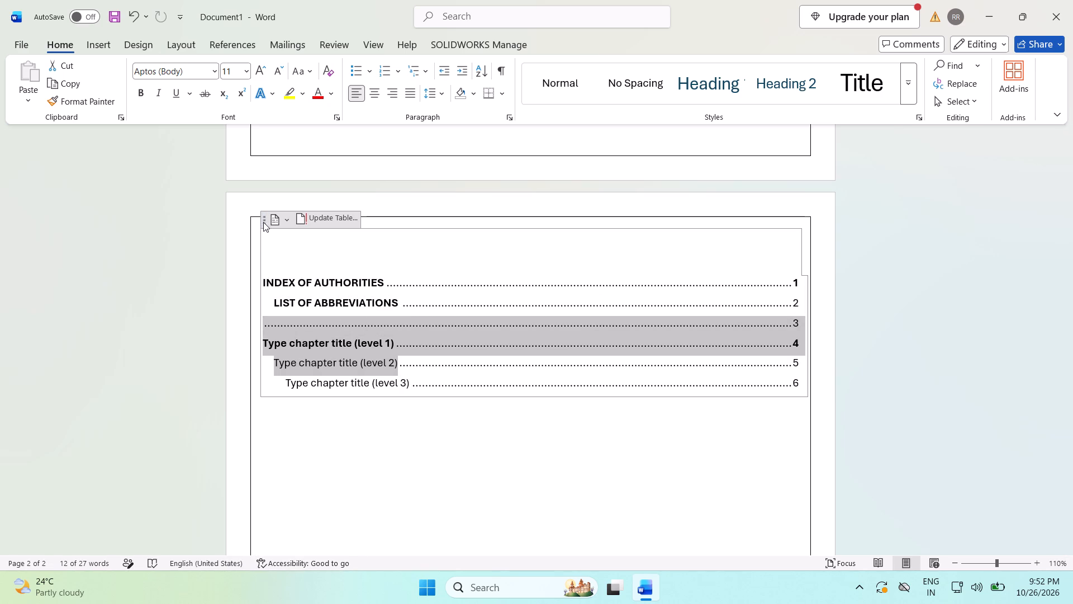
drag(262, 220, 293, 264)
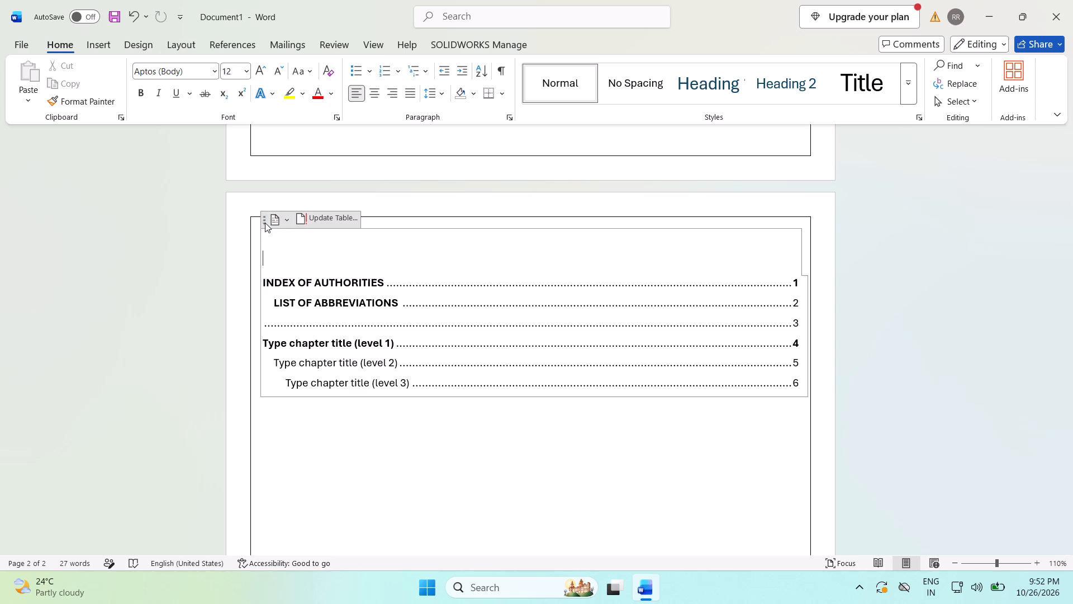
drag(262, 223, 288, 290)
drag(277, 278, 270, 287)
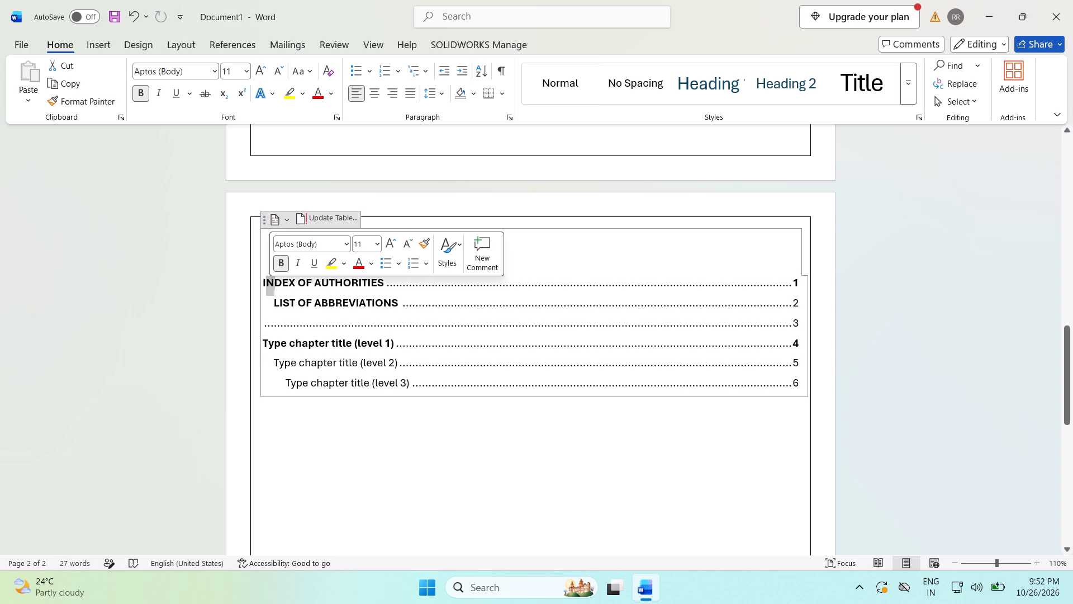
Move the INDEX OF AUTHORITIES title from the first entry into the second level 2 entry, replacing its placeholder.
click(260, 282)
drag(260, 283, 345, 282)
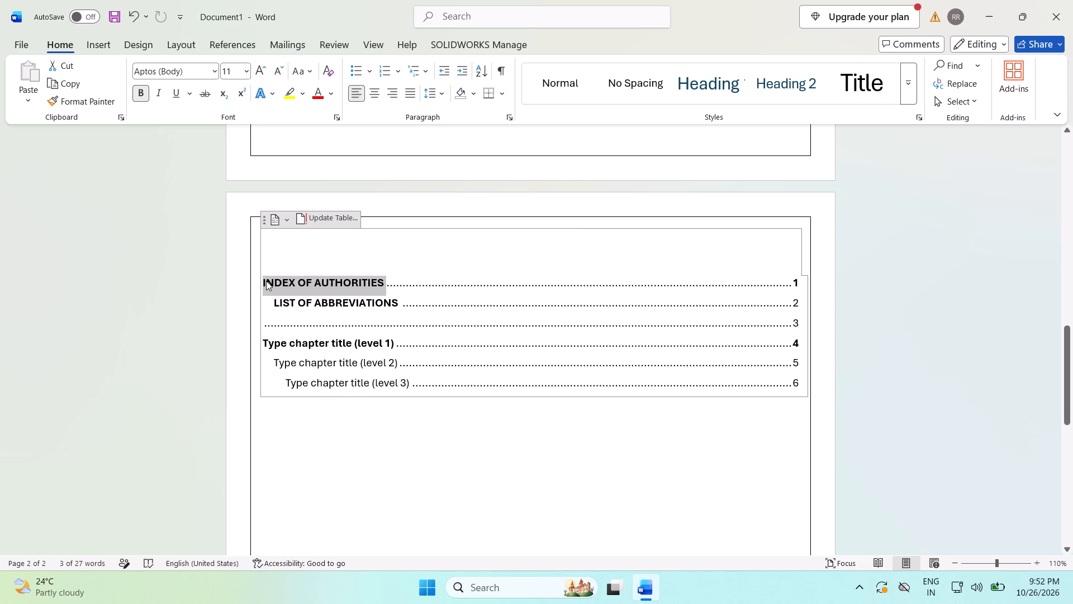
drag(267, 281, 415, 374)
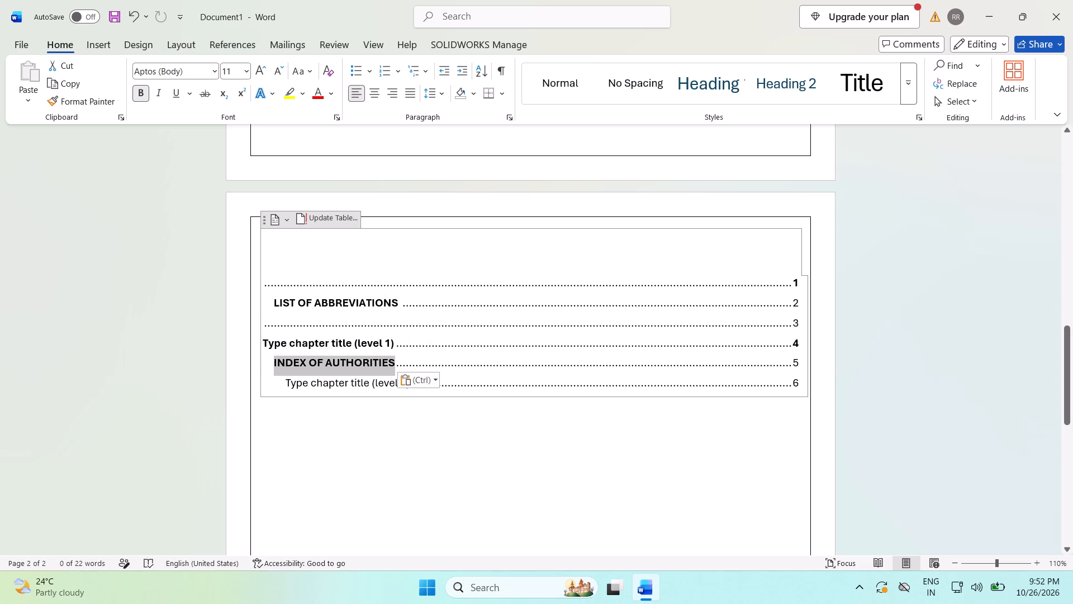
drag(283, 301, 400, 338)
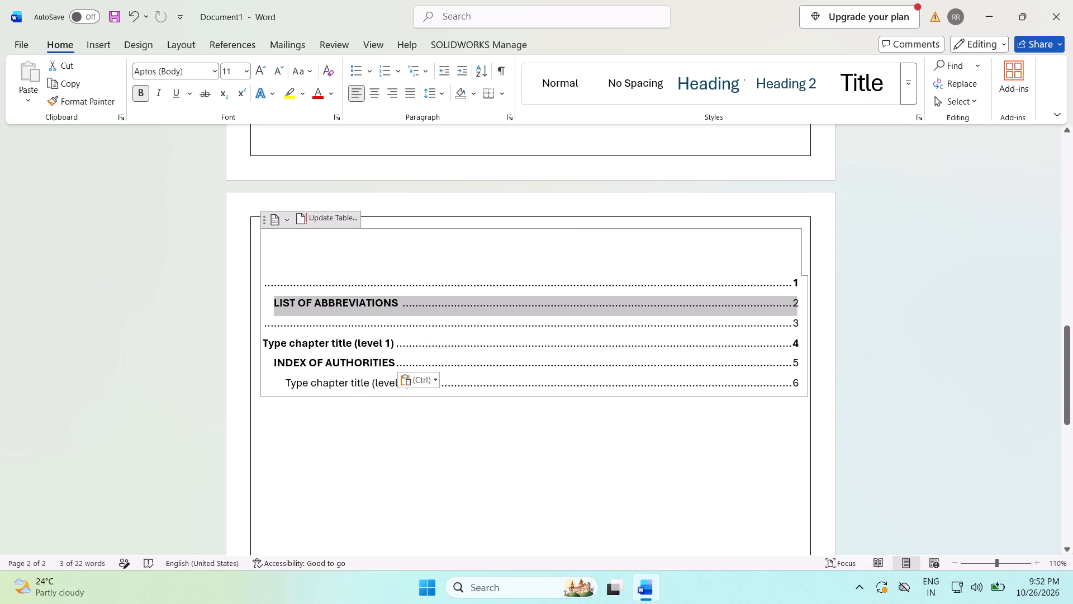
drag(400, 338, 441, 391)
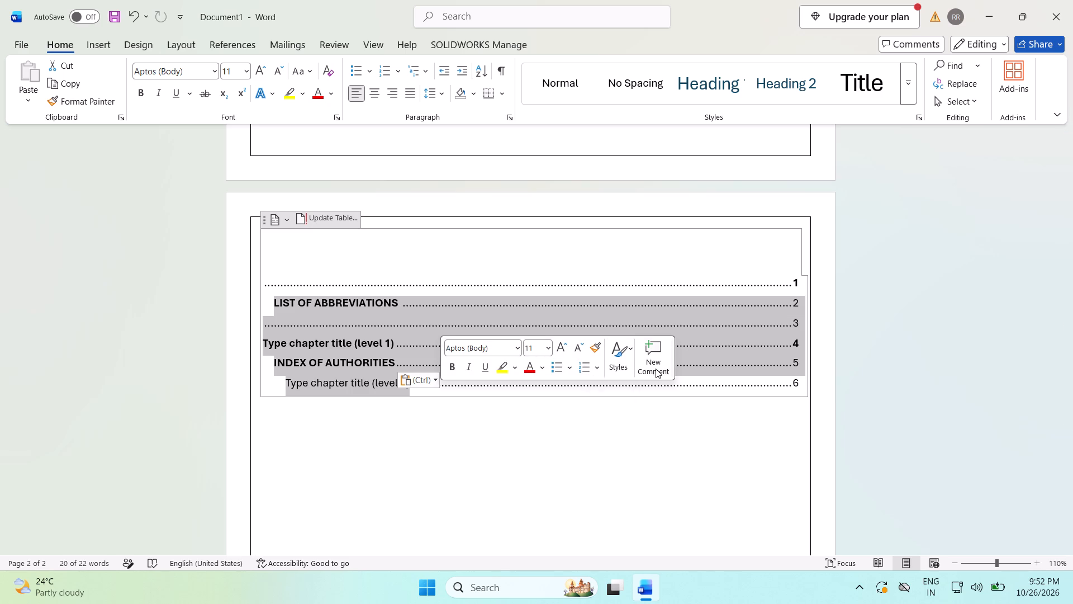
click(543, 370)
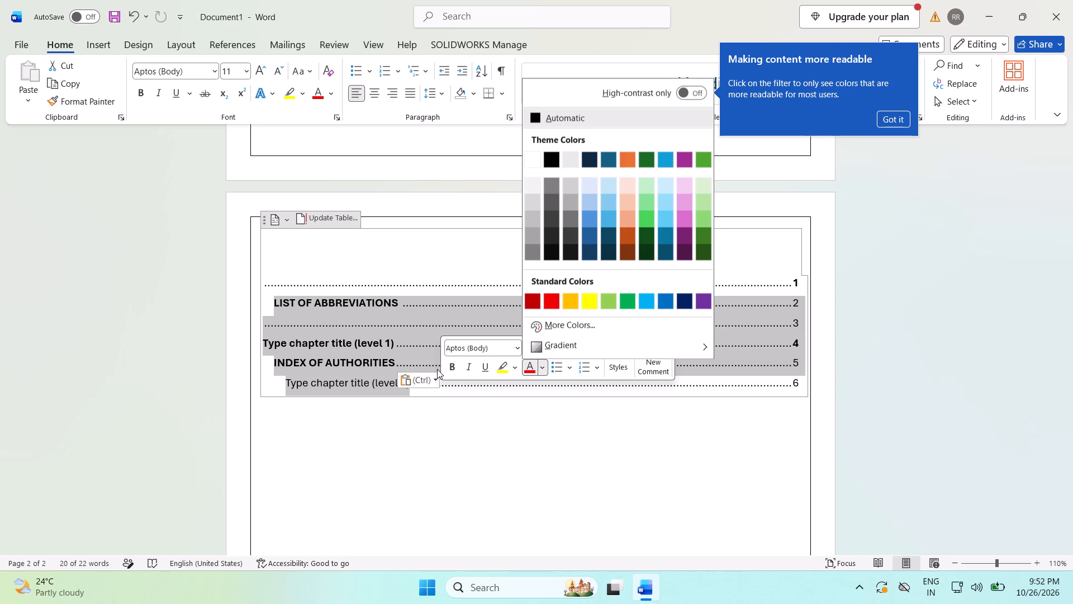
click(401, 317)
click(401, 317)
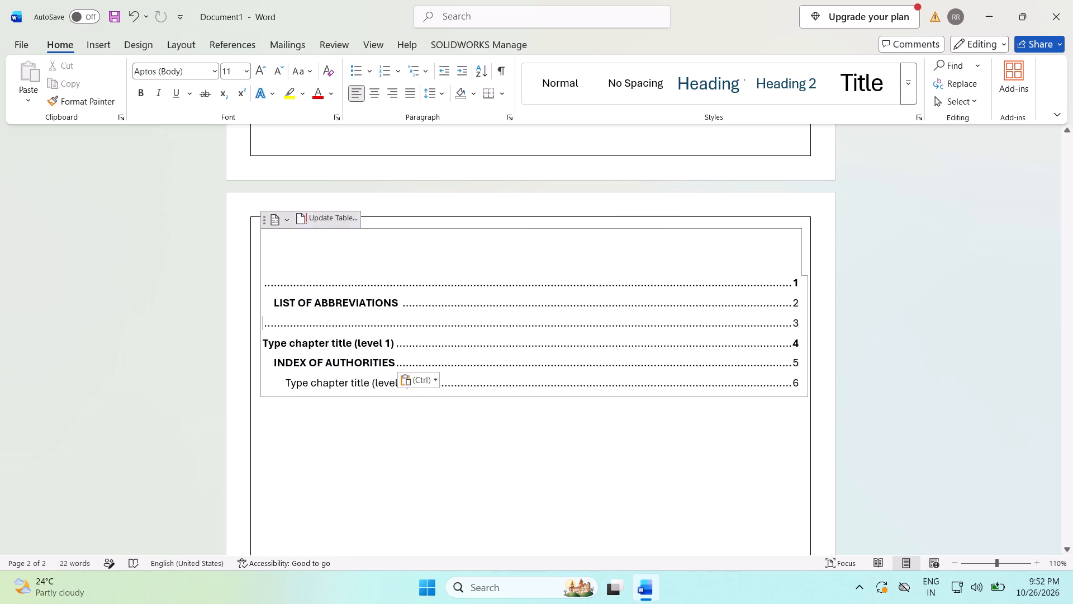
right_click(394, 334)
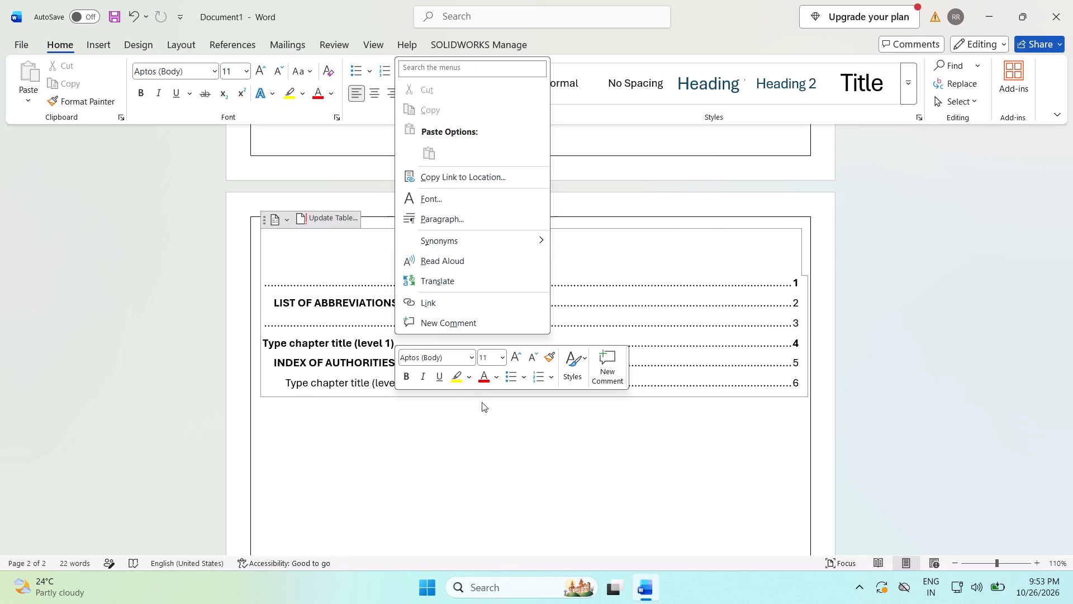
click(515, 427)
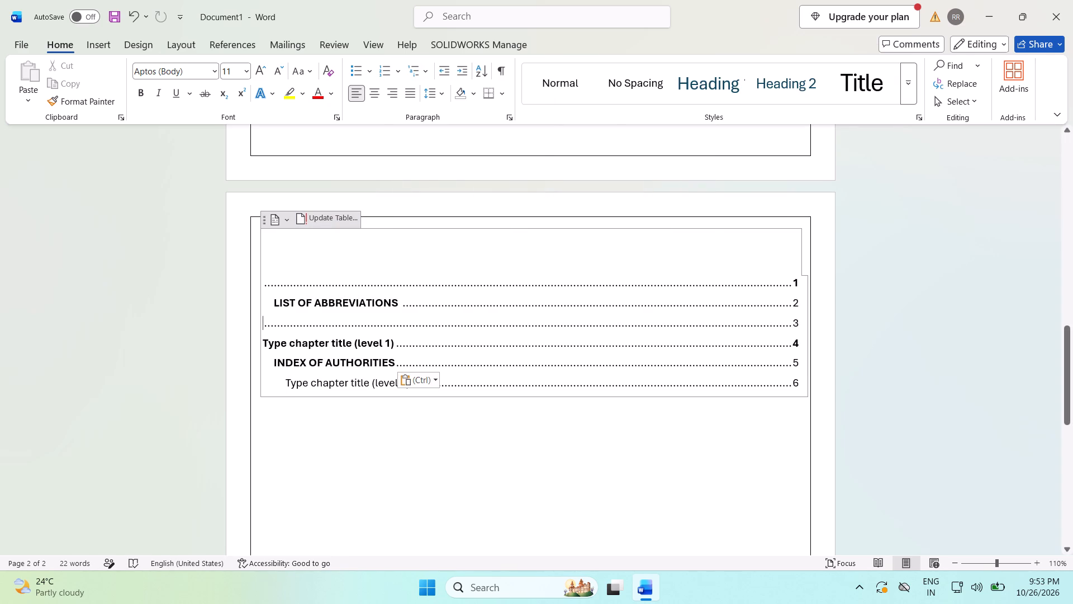
Cut the table of contents entries from the first line through the title of the last level 3 entry.
drag(273, 289, 292, 309)
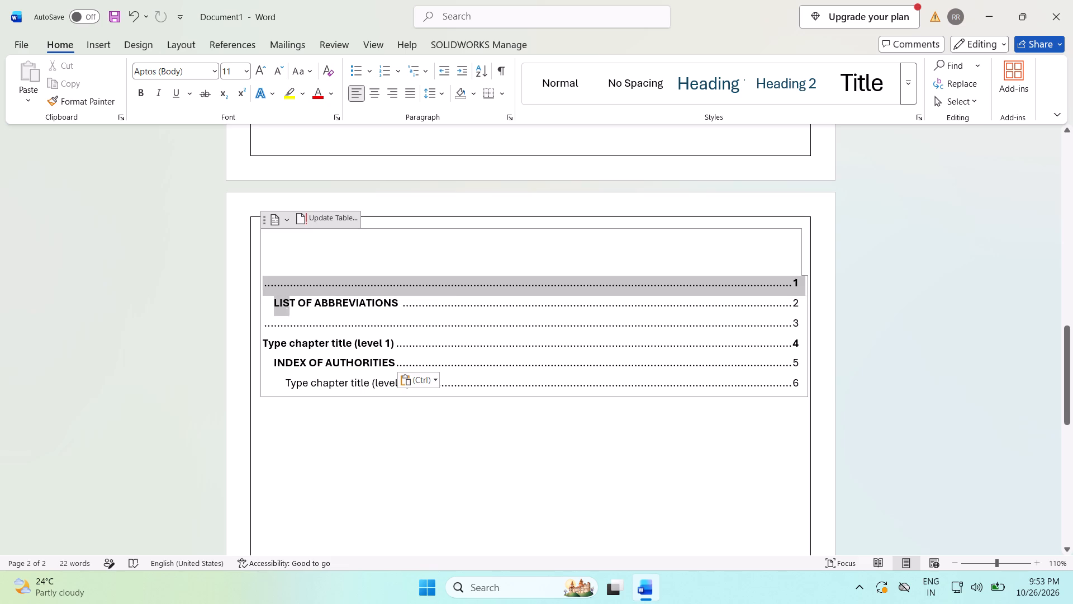
drag(292, 309, 369, 388)
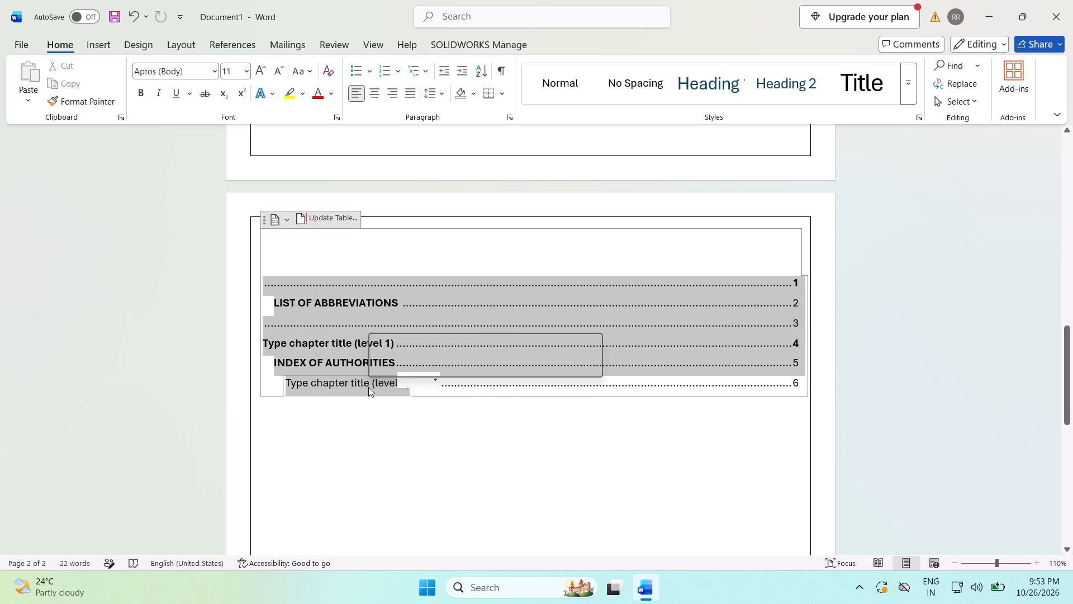
right_click(358, 297)
click(385, 301)
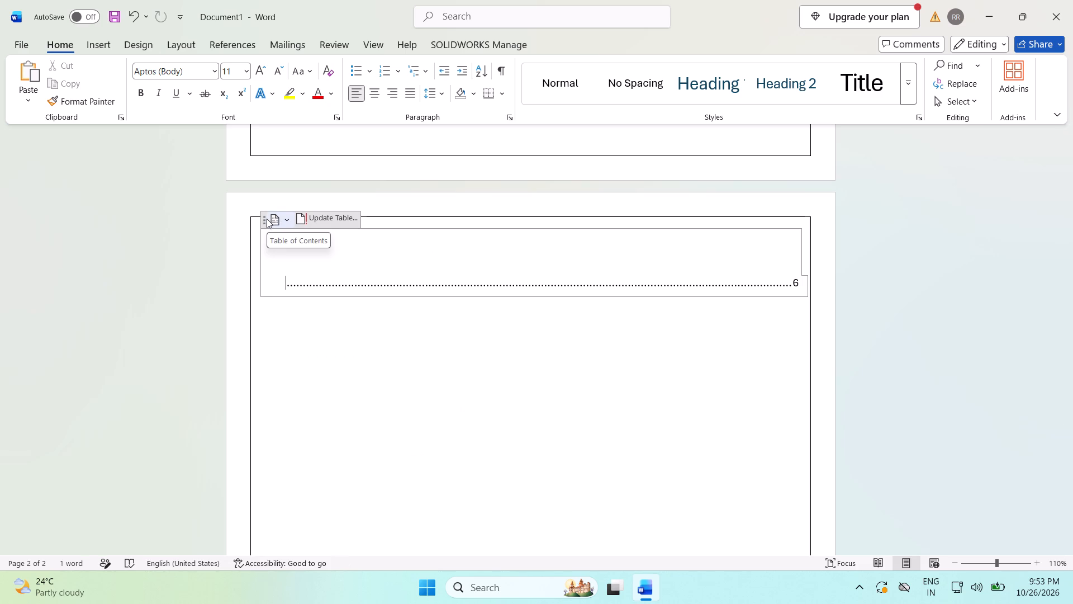
Replace the remaining manual table of contents with the built-in Automatic Table 1.
drag(267, 219, 339, 266)
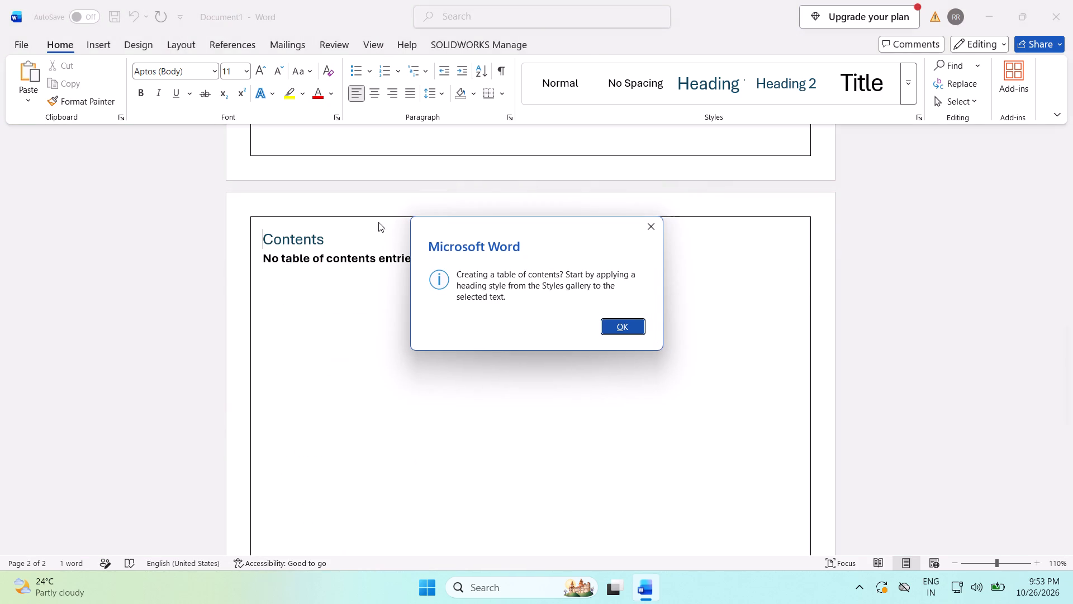
click(655, 222)
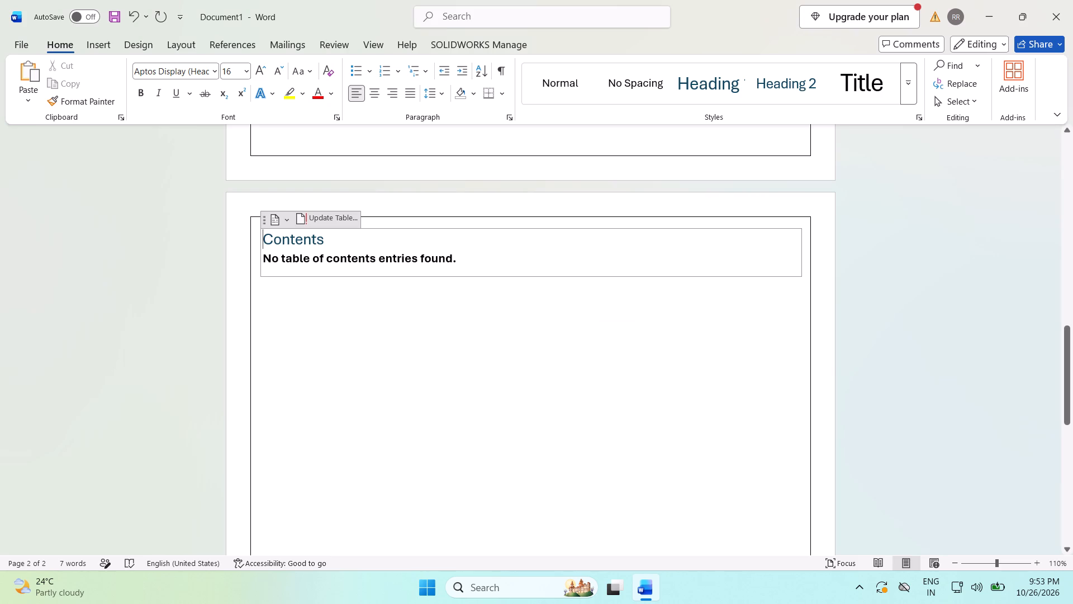
Cut the whole Contents block, heading and empty entries line included, from page 2.
drag(263, 238, 327, 270)
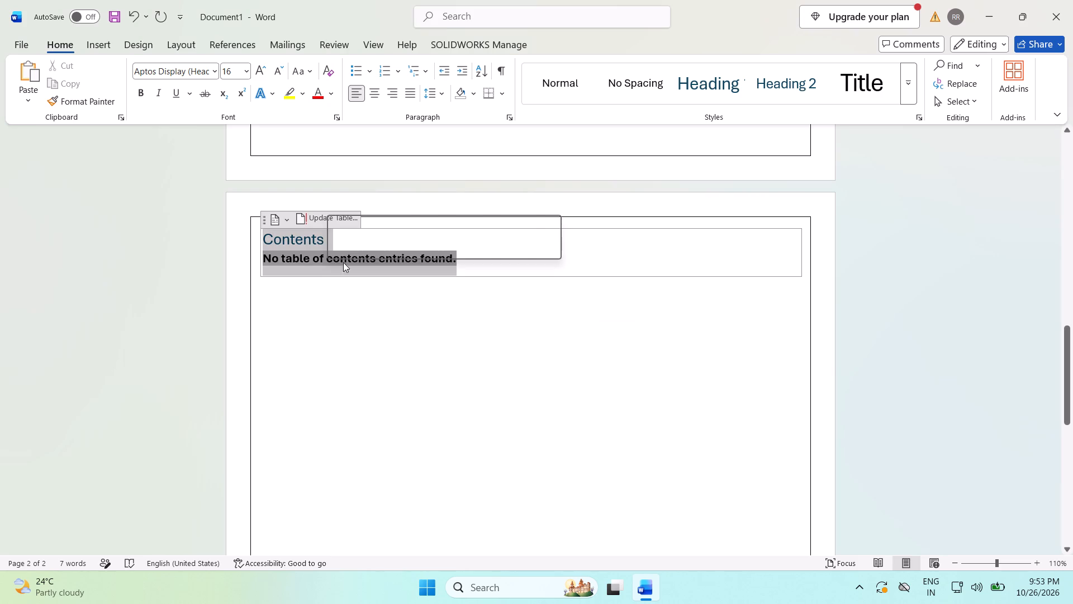
right_click(428, 285)
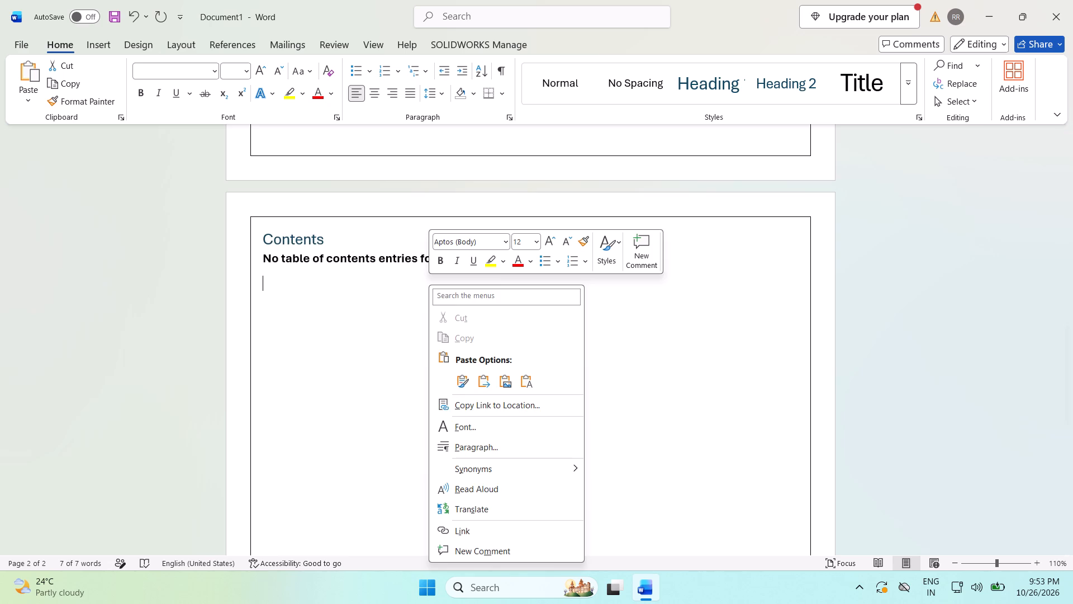
drag(264, 237, 299, 253)
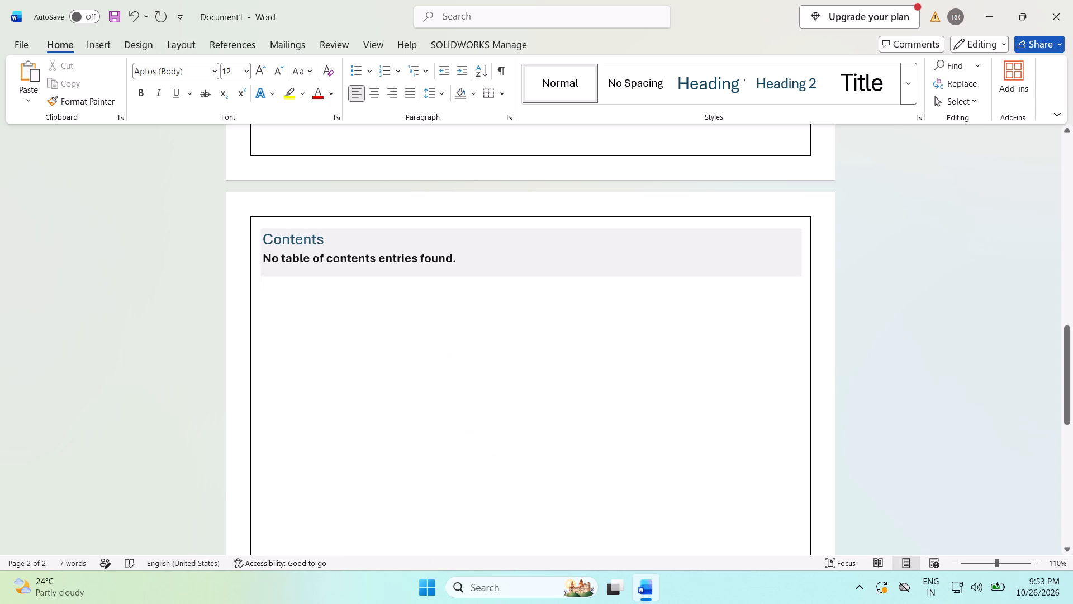
drag(263, 233, 339, 264)
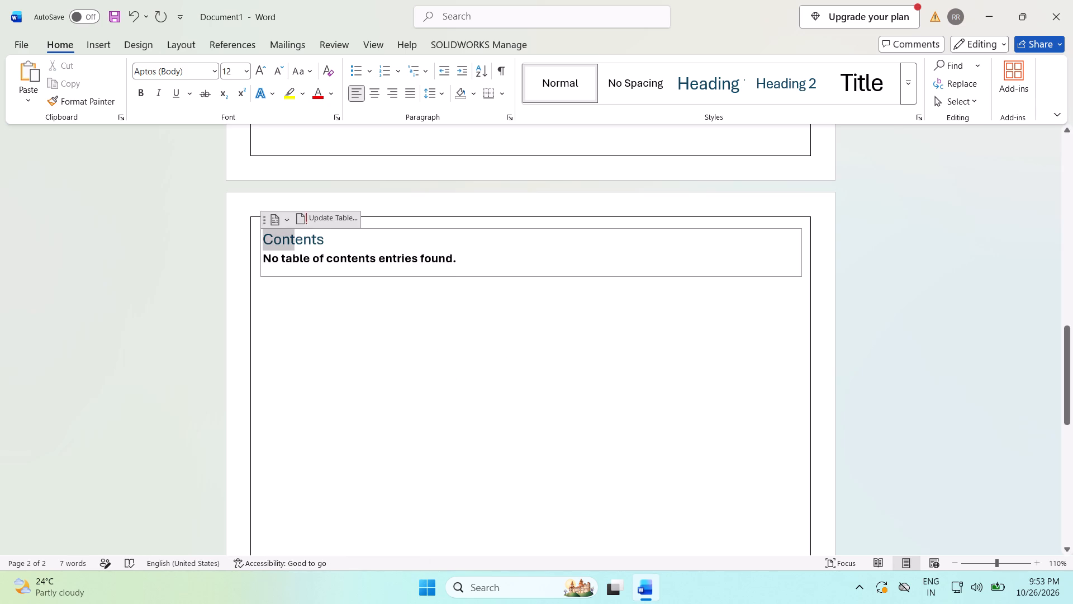
drag(339, 264, 355, 278)
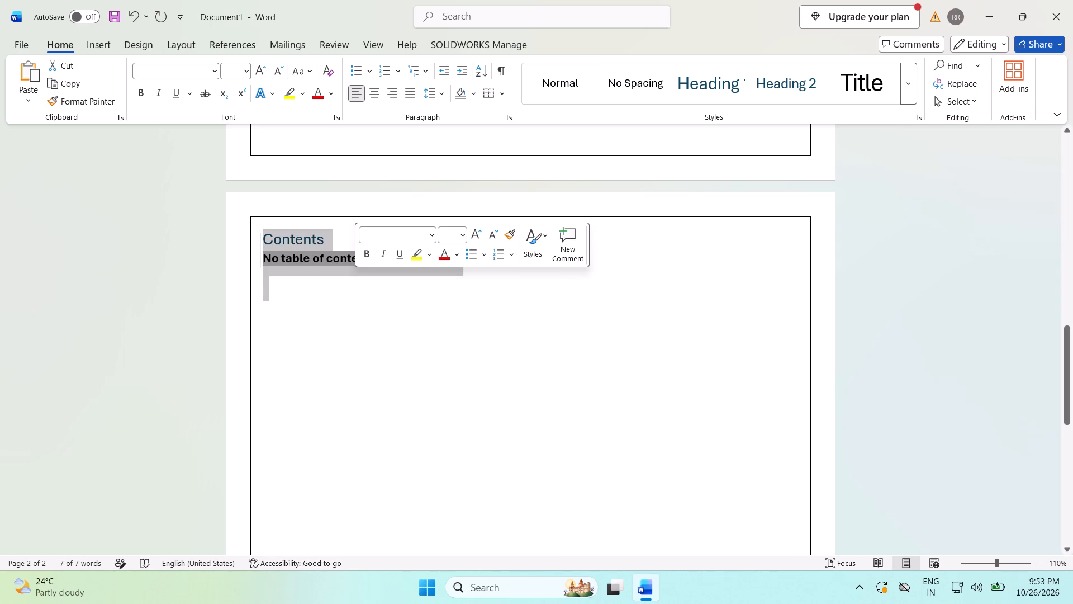
right_click(316, 257)
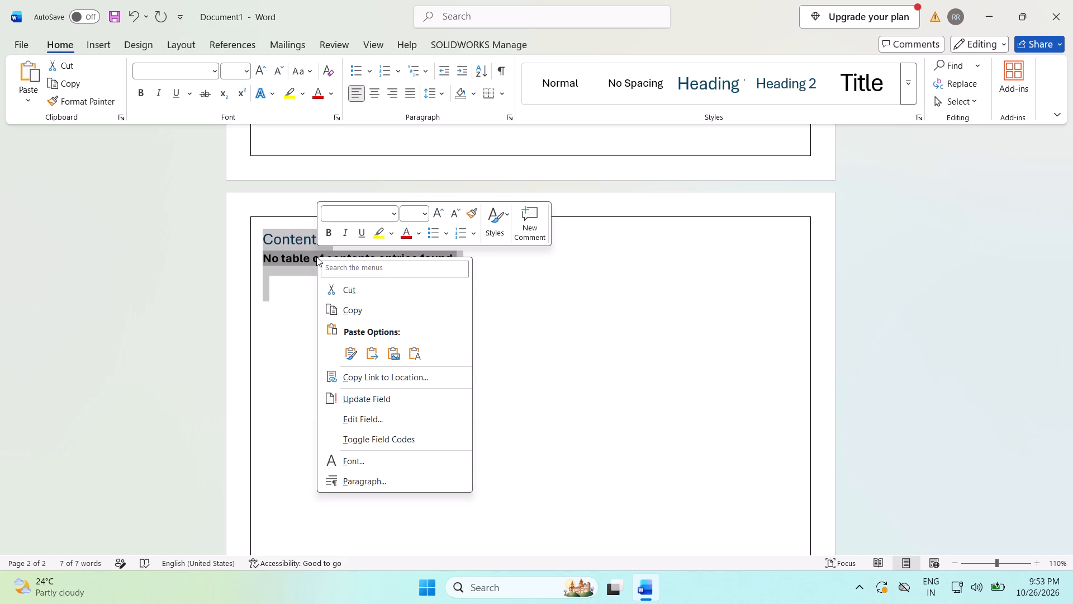
click(347, 287)
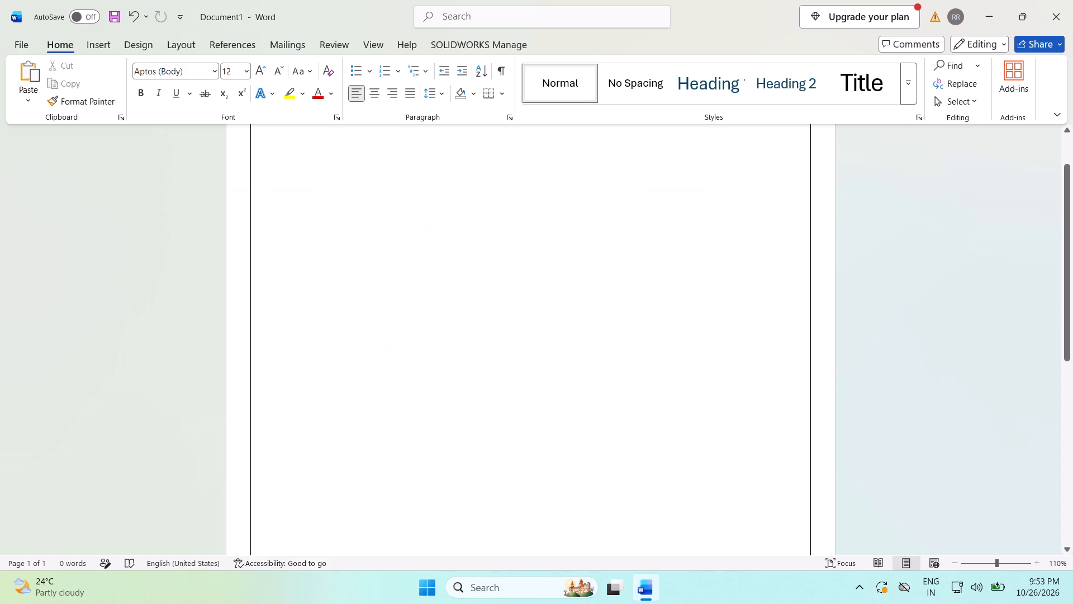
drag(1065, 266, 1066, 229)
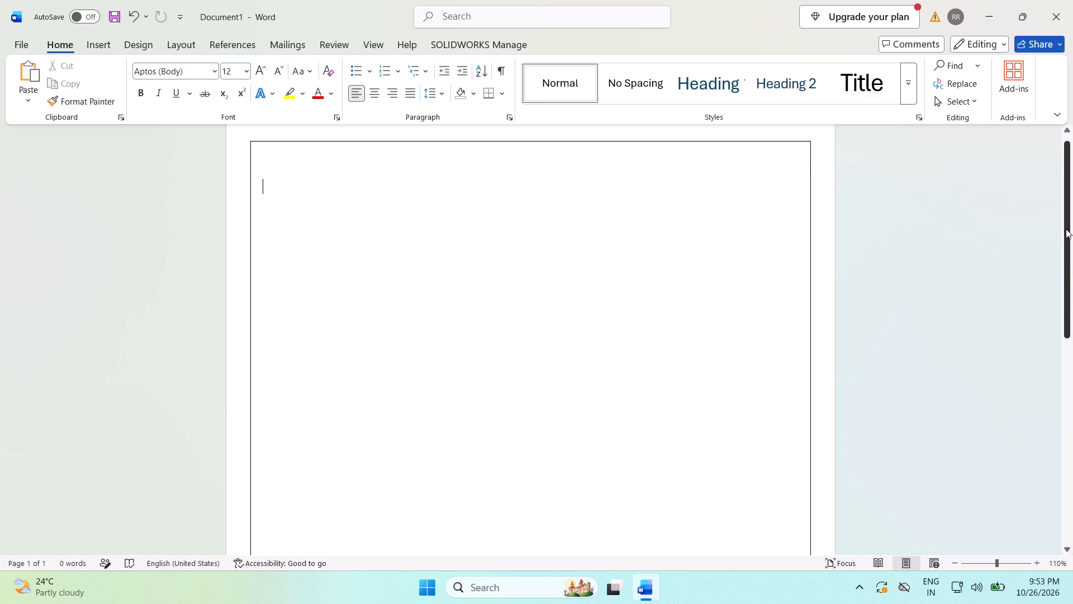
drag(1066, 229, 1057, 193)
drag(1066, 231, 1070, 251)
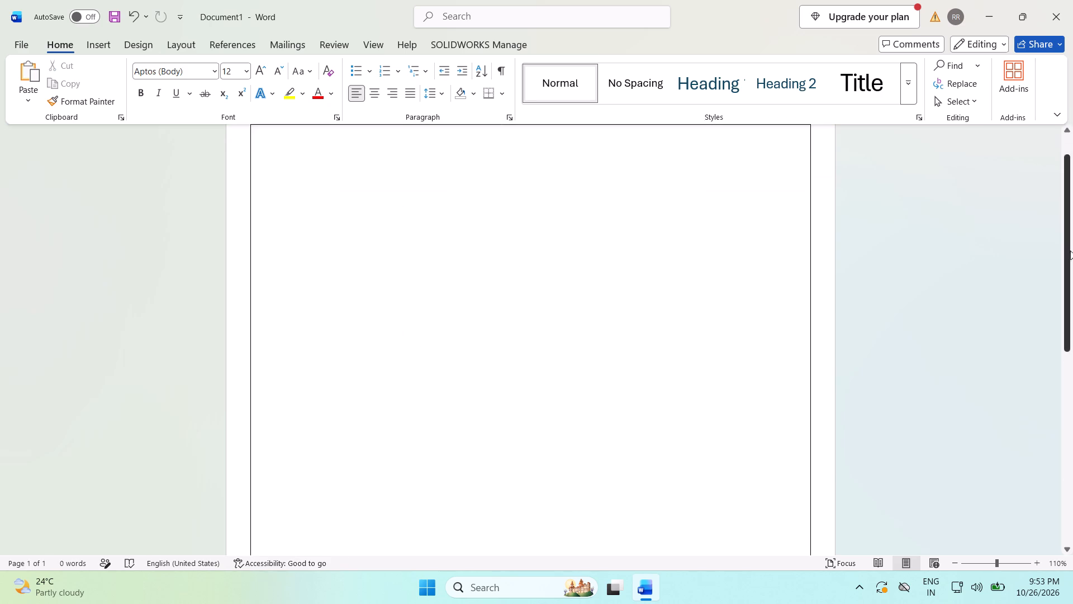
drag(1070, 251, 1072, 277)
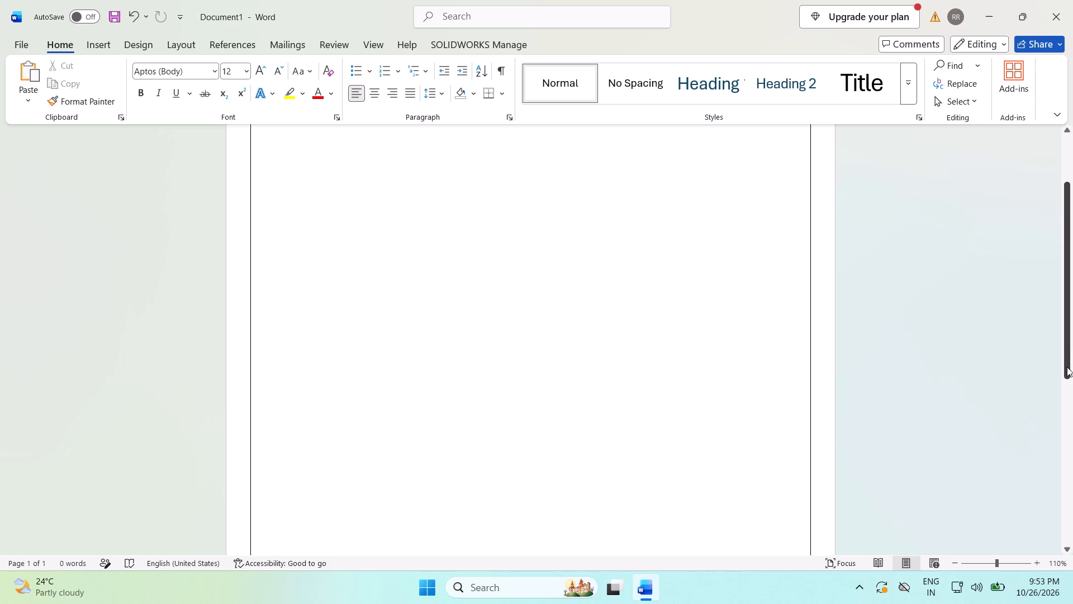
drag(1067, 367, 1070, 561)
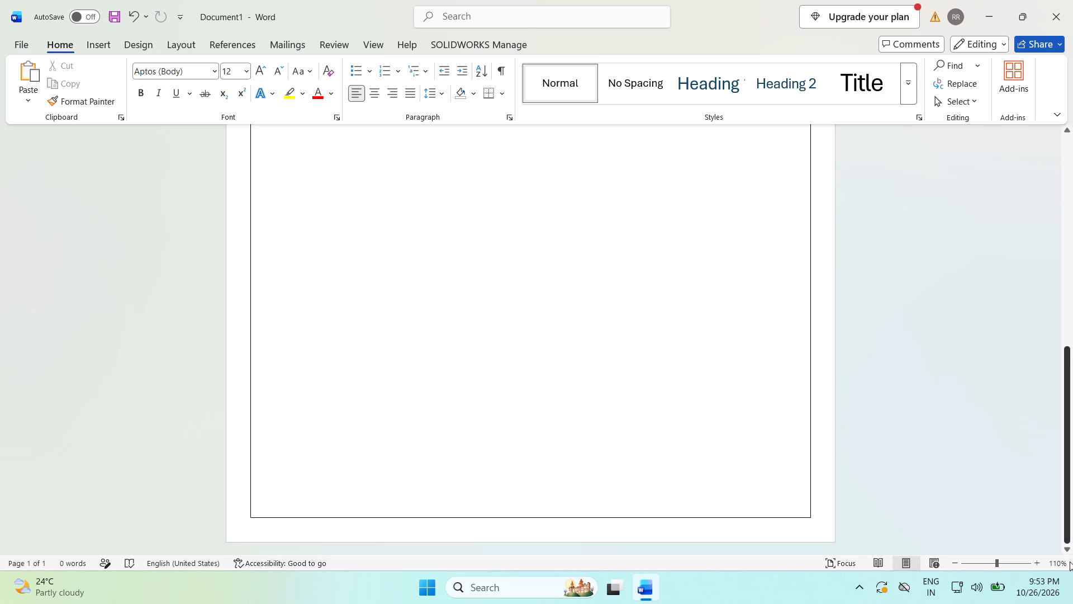
Add a blank page at the text cursor in the empty bordered document.
drag(1070, 561, 1072, 603)
drag(1063, 486, 1022, 168)
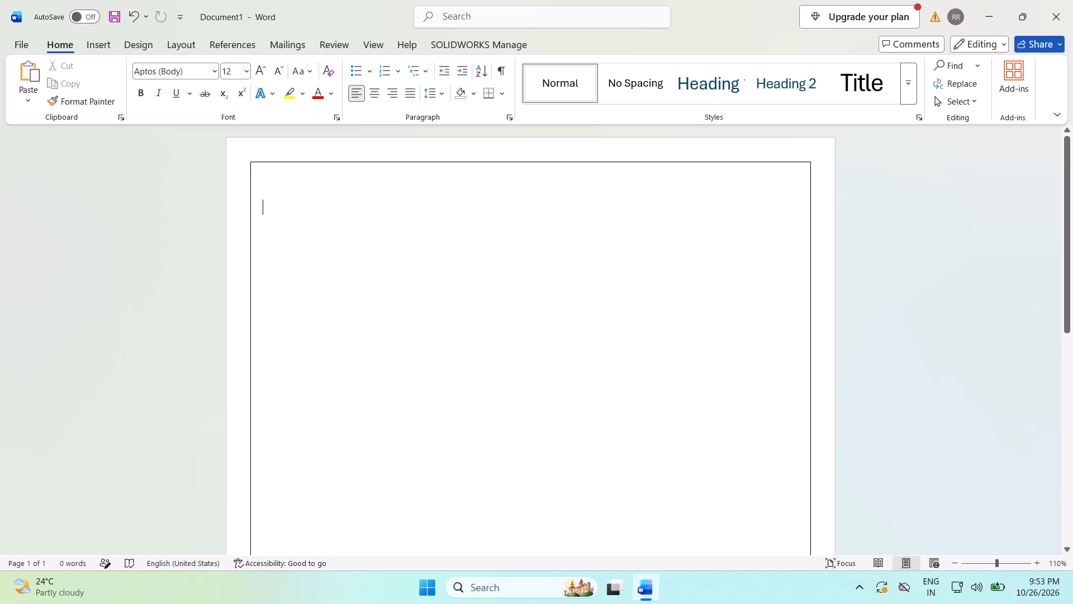
click(523, 18)
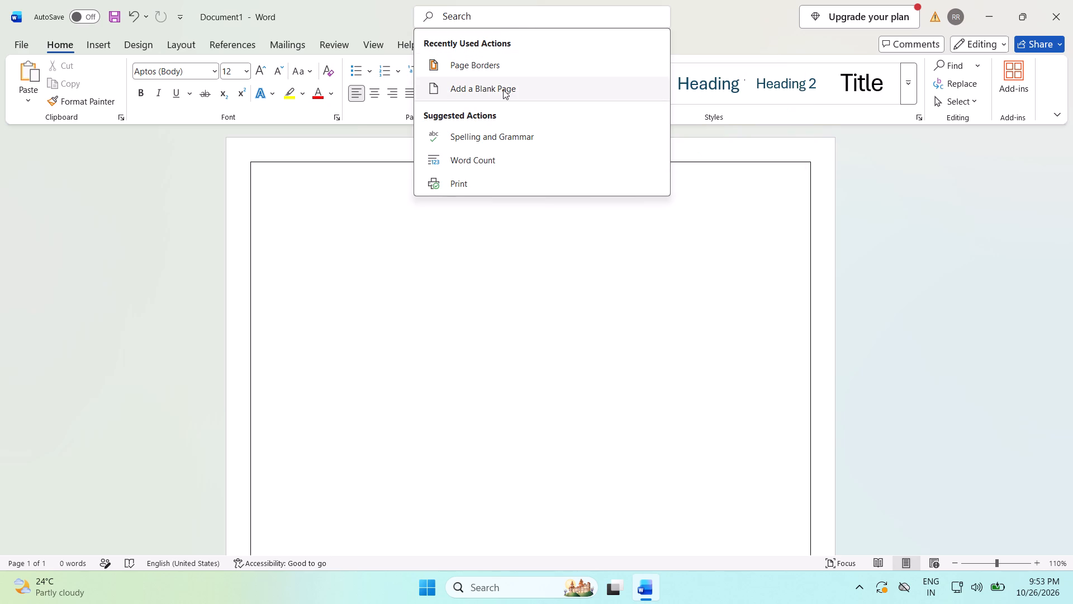
click(503, 89)
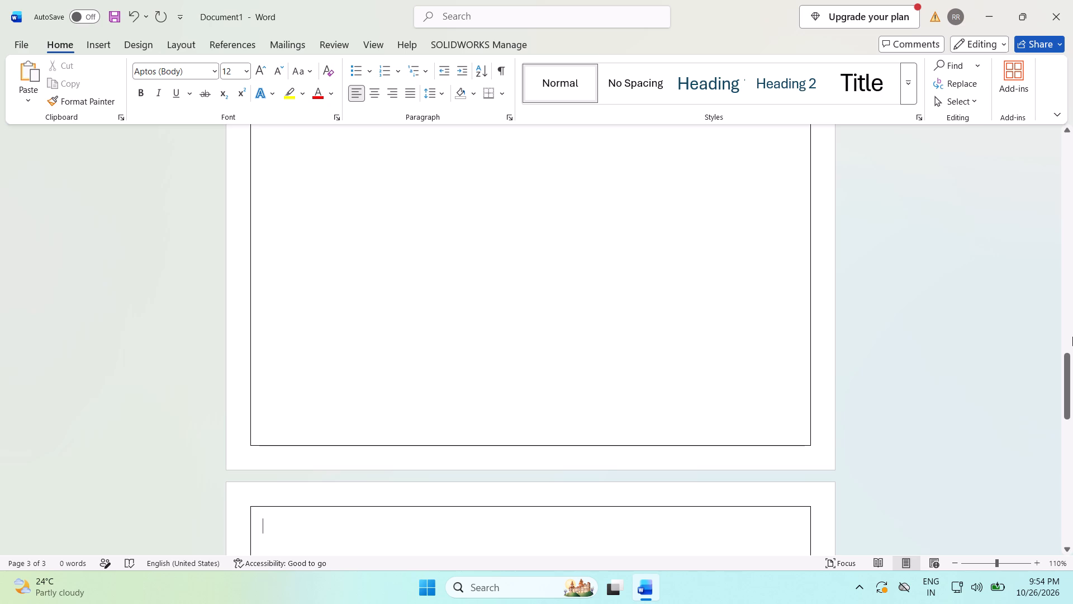
Look through the document from the last page up to the first and back to examine the blank bordered pages.
key(Up)
key(Up)
key(Up)
key(Up)
key(Up)
key(Up)
key(Up)
key(Up)
key(Up)
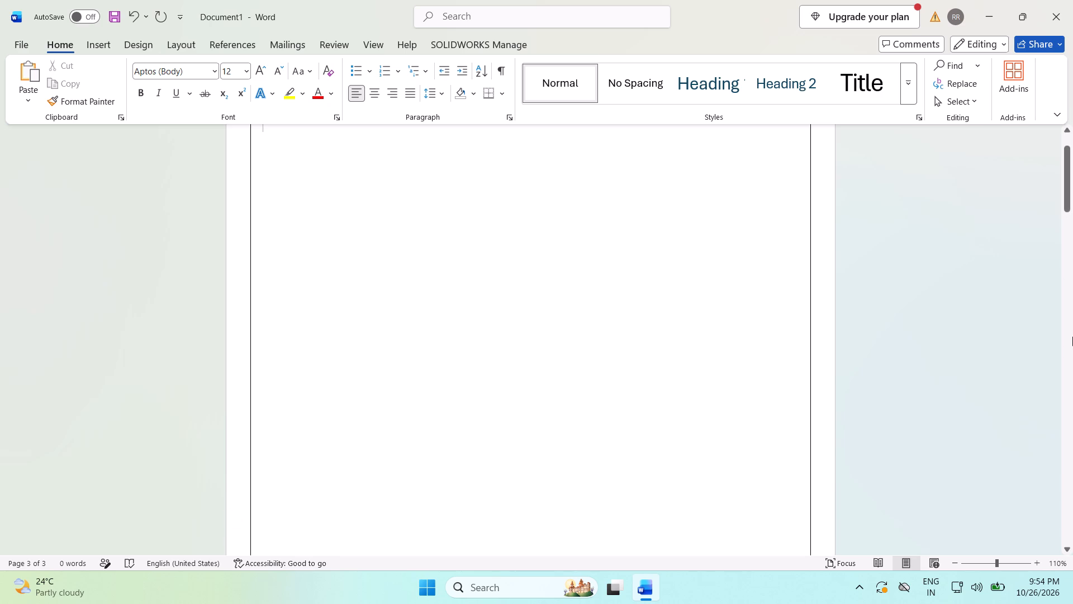
key(Up)
key(Down)
key(Down)
key(Down)
key(Down)
key(Down)
key(Down)
key(Down)
key(Down)
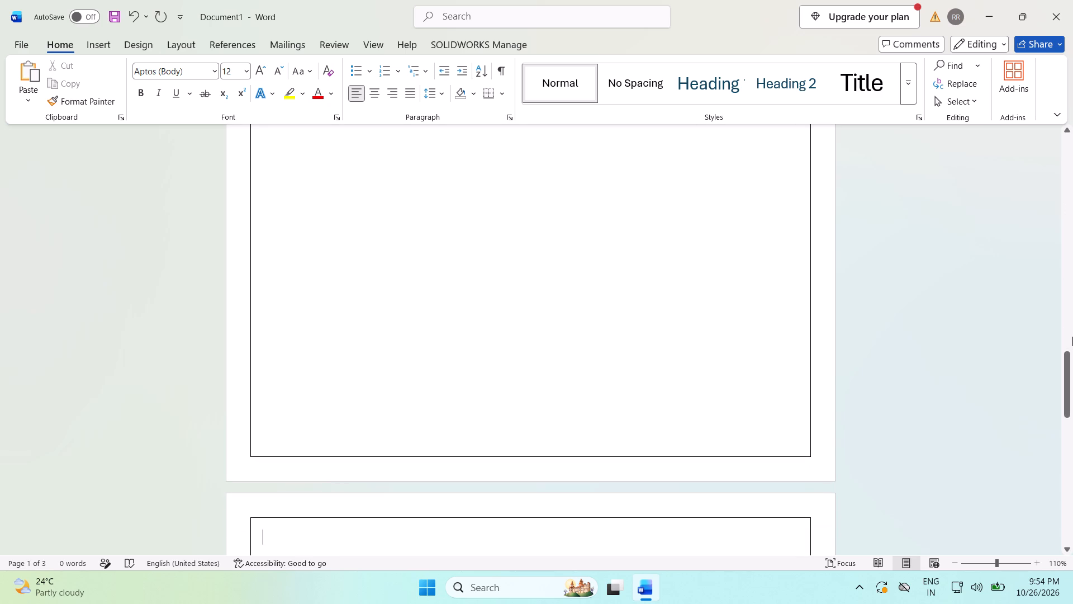
key(Down)
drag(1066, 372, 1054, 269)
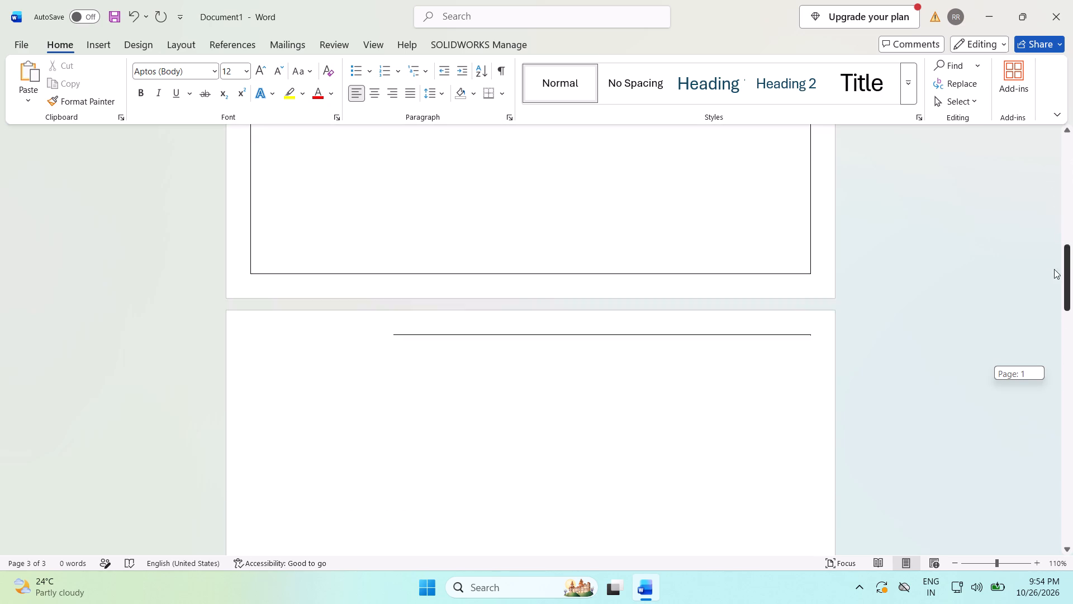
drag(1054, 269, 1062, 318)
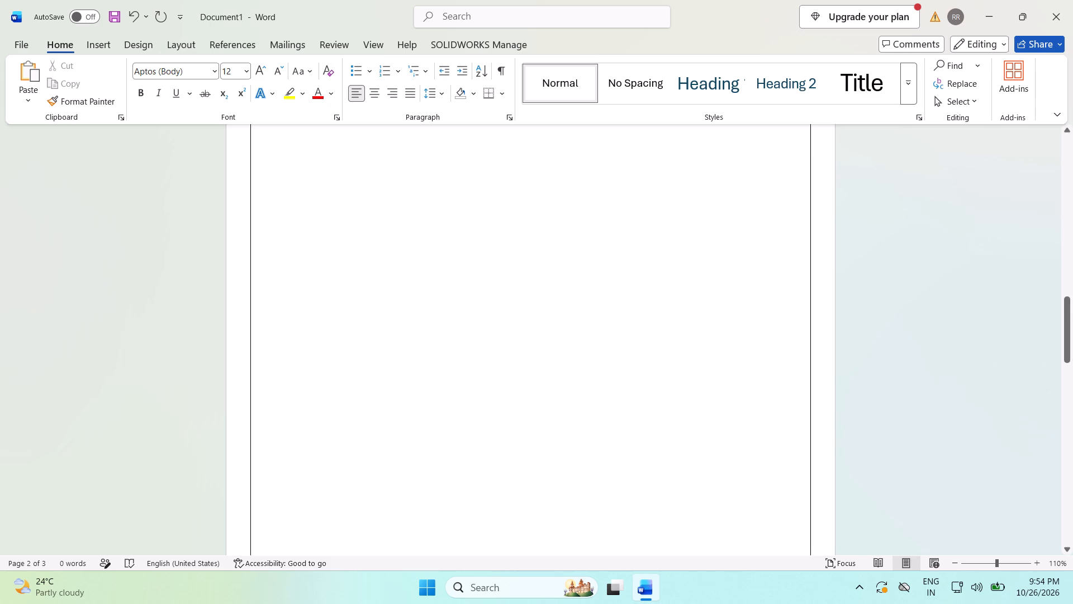
Insert a table with 1 column and 1 row on the blank page 2, keeping the automatic fixed column width.
click(538, 199)
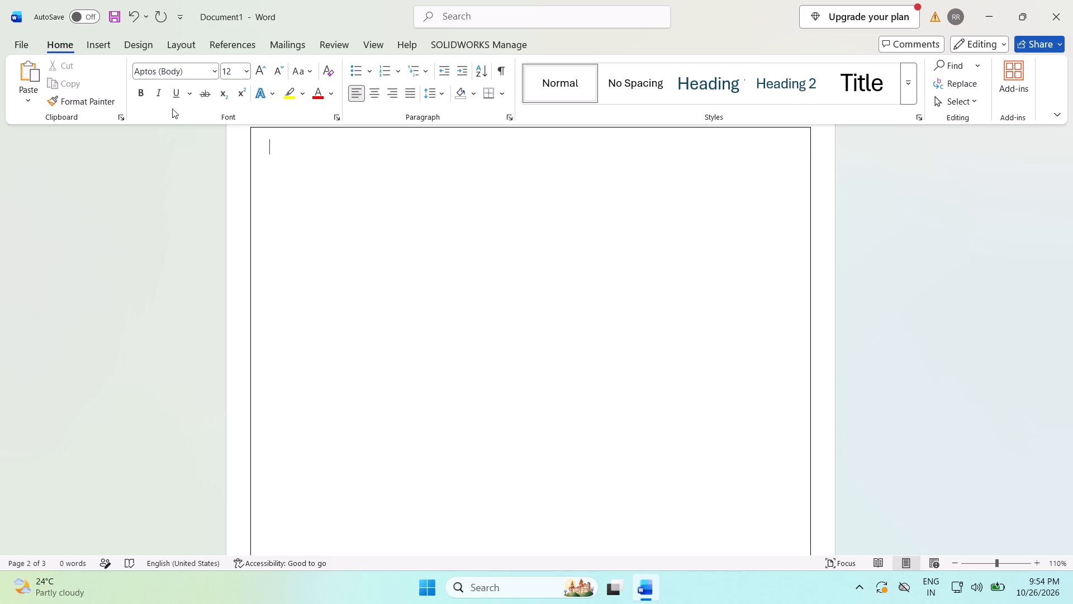
click(178, 48)
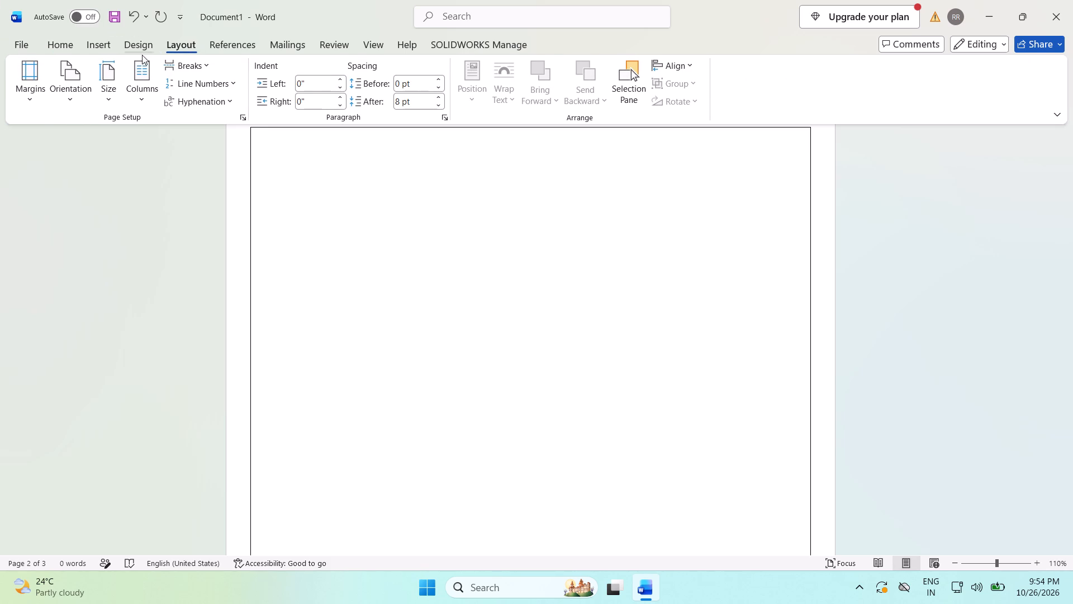
click(141, 67)
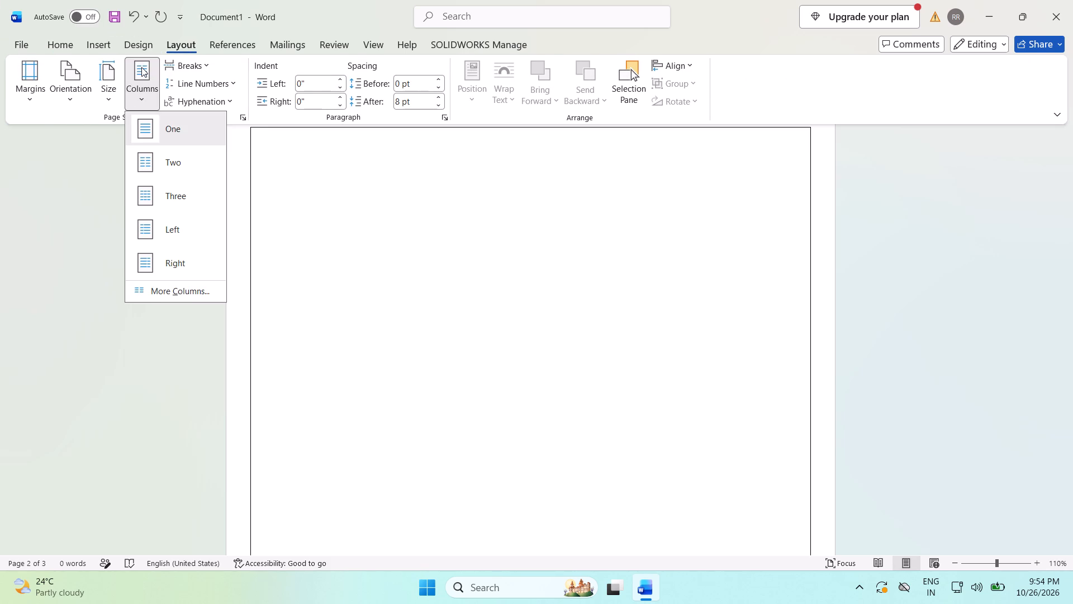
click(94, 51)
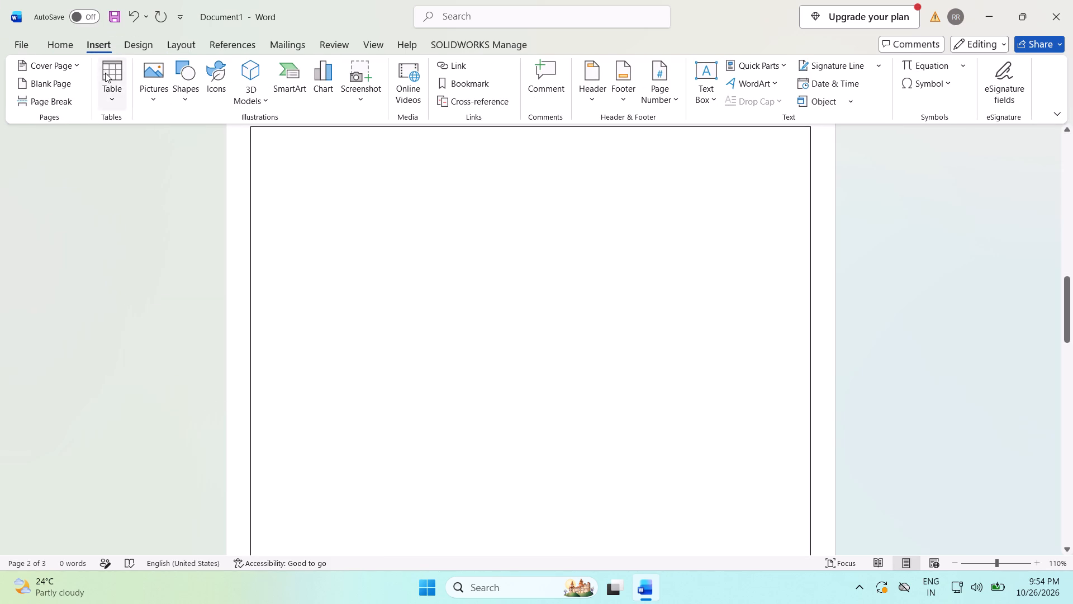
click(106, 73)
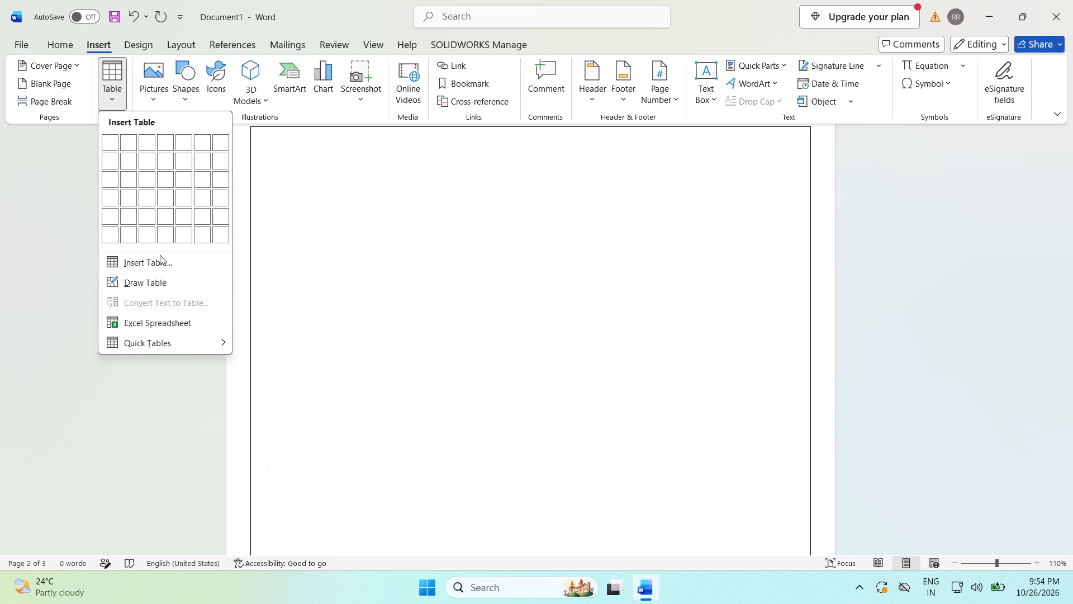
click(160, 255)
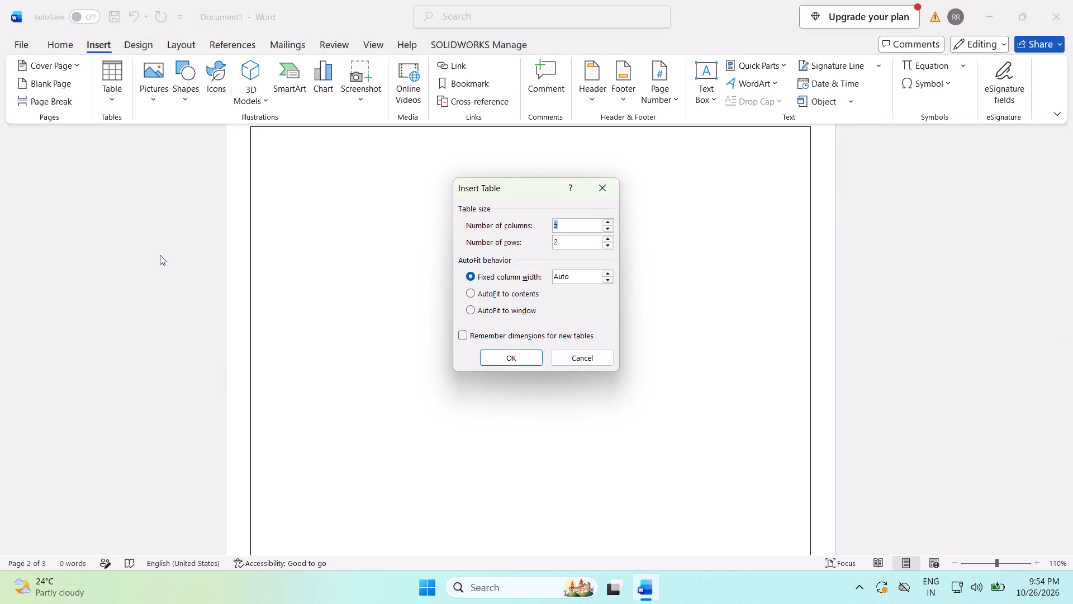
click(118, 79)
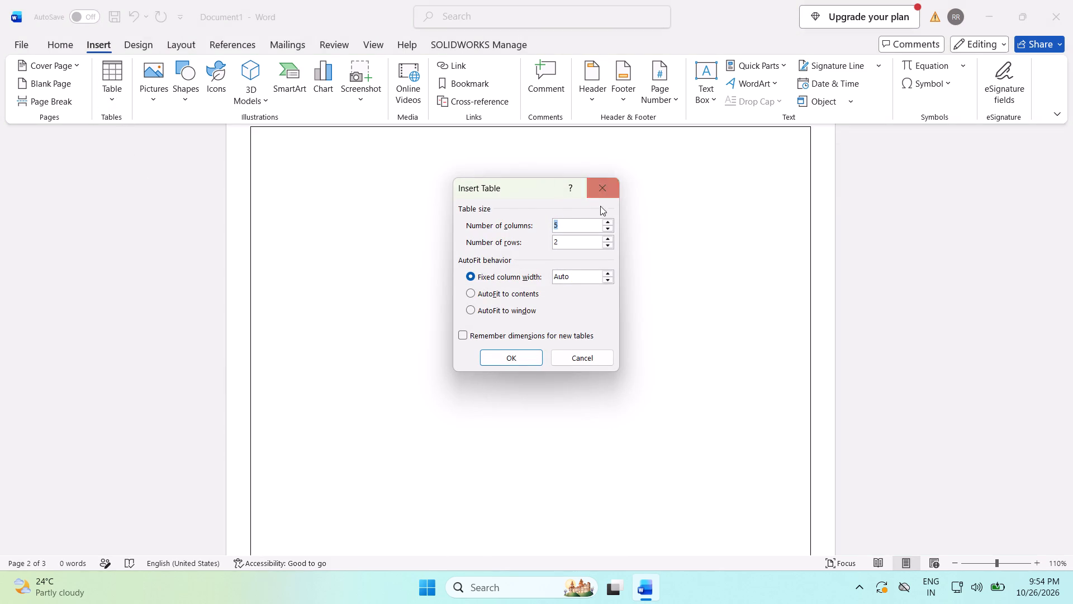
click(609, 223)
click(609, 223)
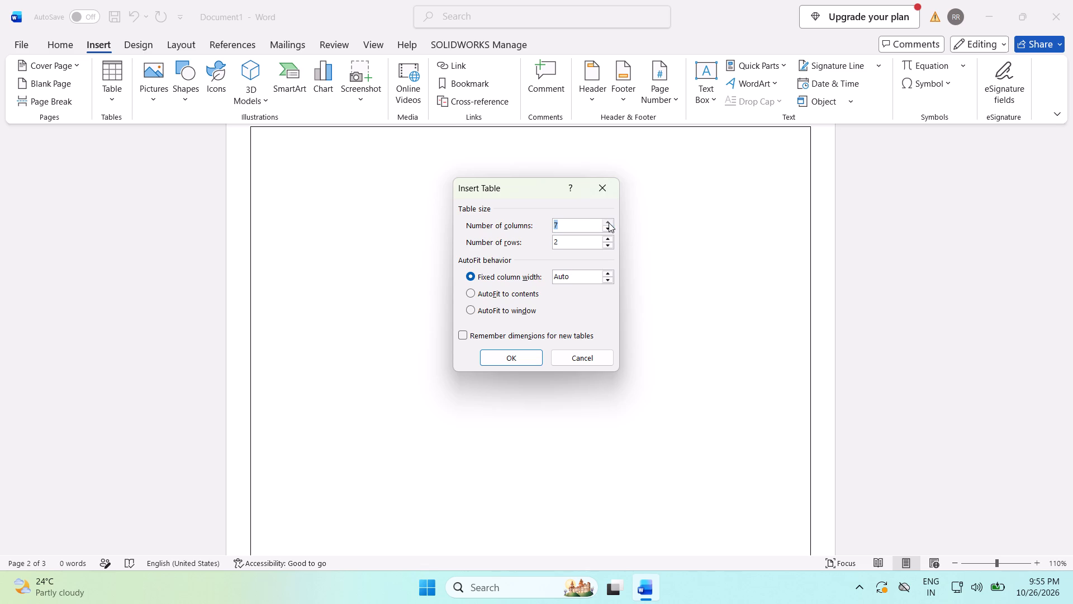
triple_click(609, 227)
click(609, 227)
double_click(609, 227)
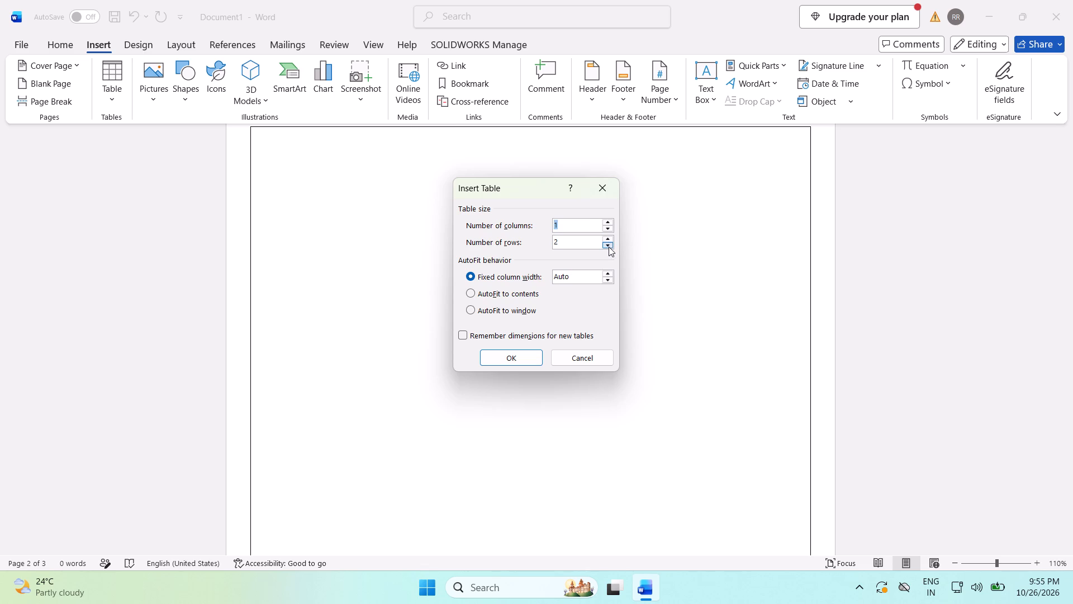
click(609, 247)
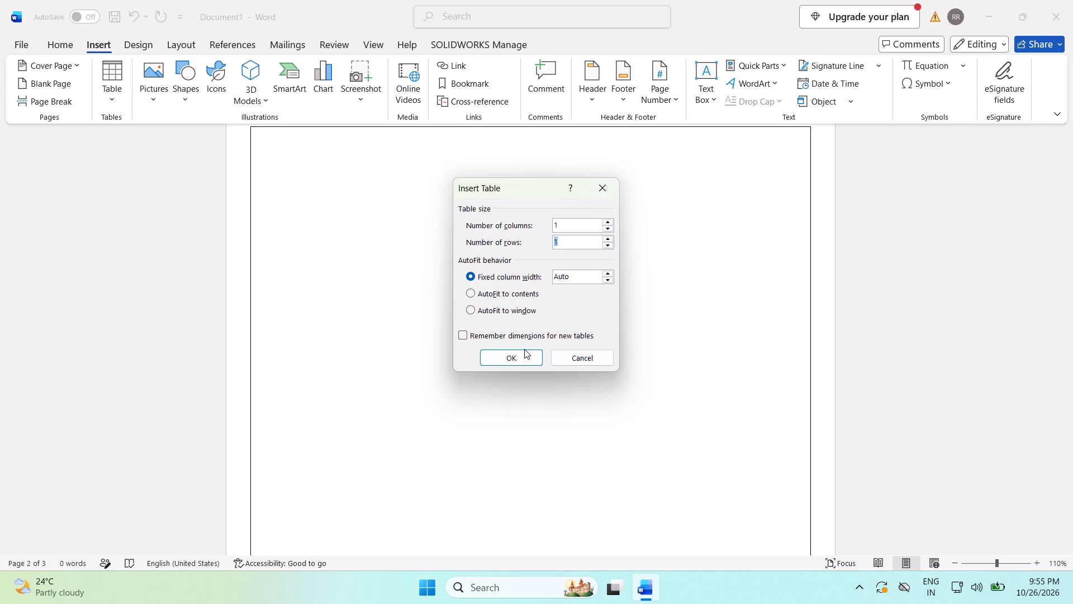
click(524, 349)
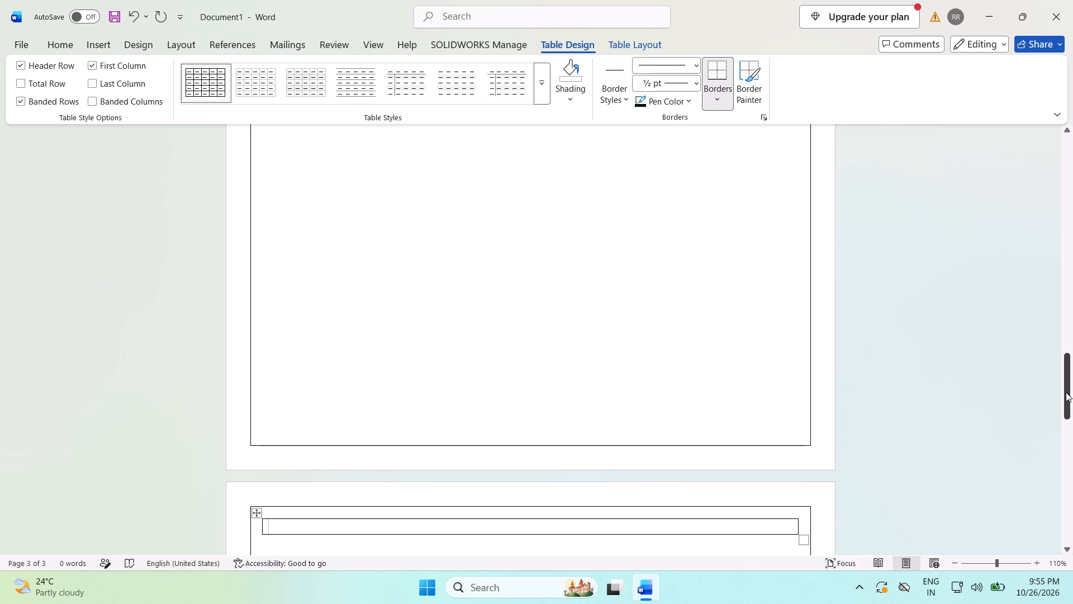
Look through all the bordered pages of the document, from the page with the new table back to the first page.
drag(1065, 392, 1057, 276)
drag(1057, 256, 1065, 176)
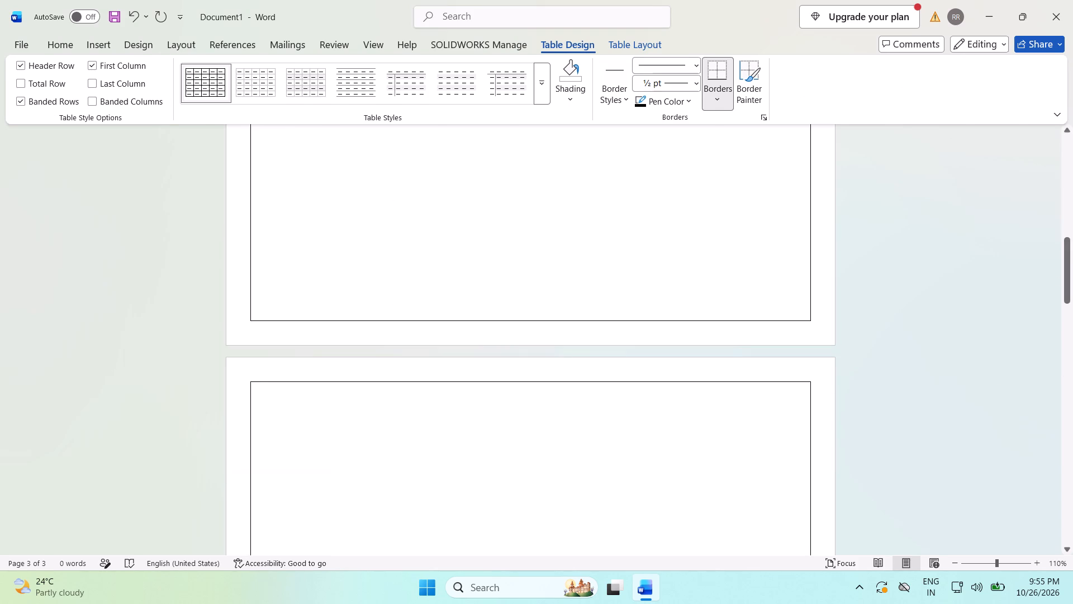
drag(1065, 176, 1065, 176)
drag(1065, 209, 1066, 186)
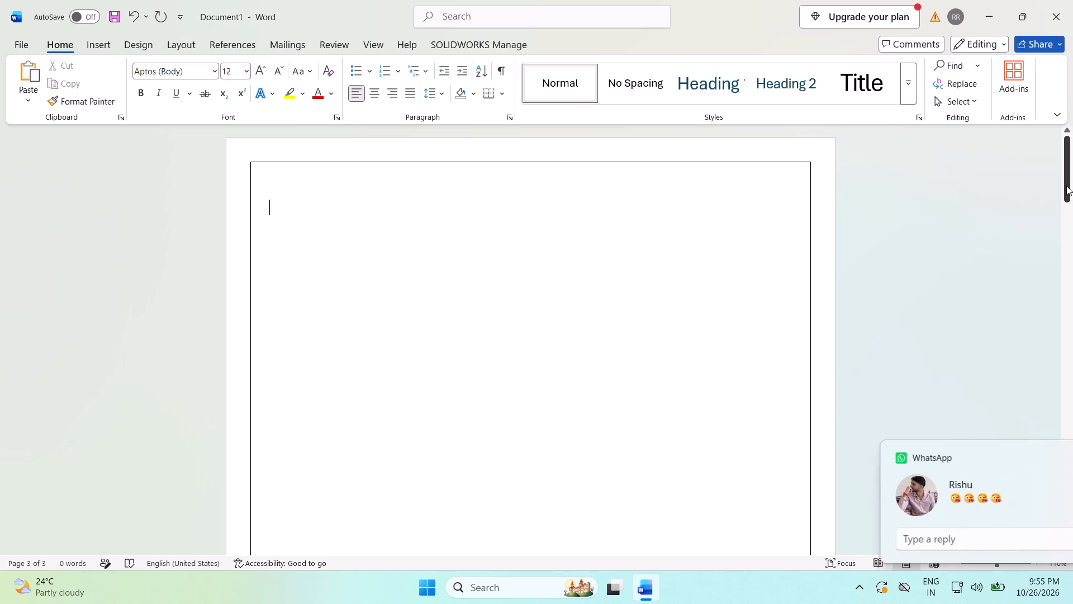
click(1066, 186)
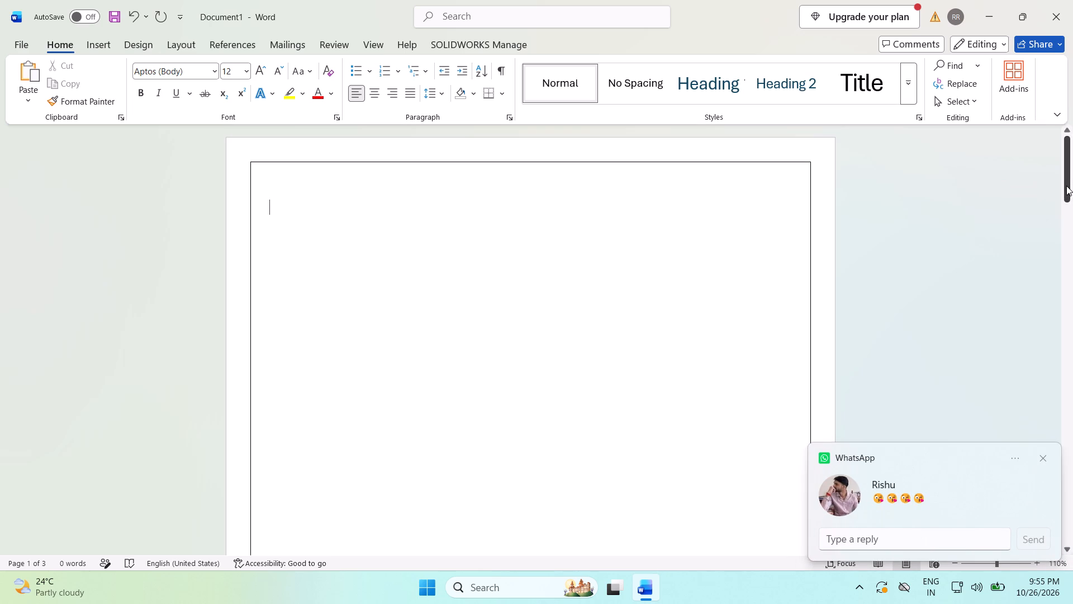
drag(1066, 186, 1072, 387)
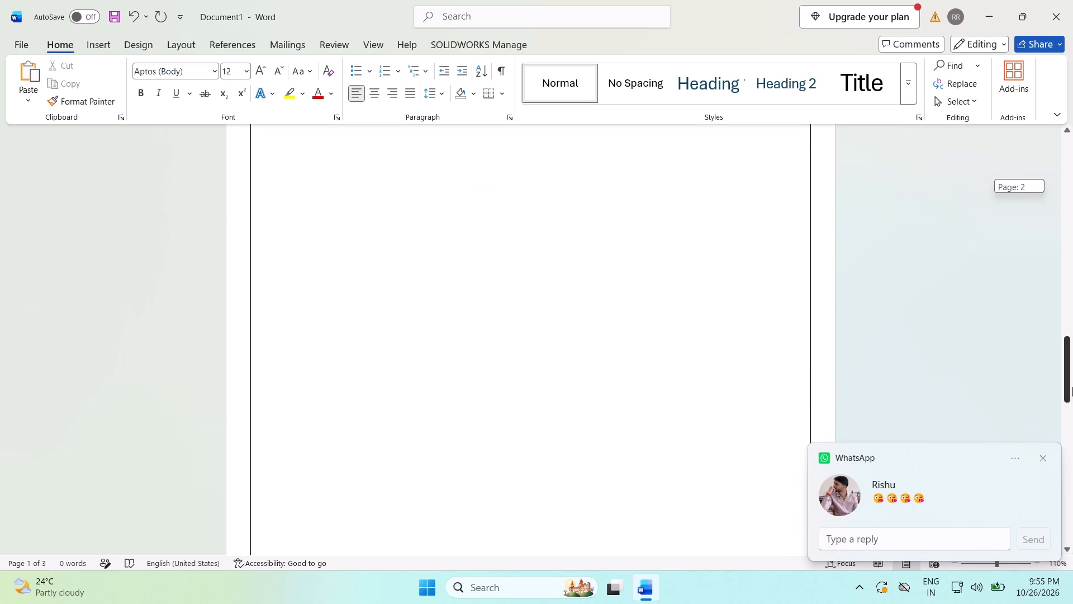
drag(1072, 387, 1072, 486)
click(1072, 486)
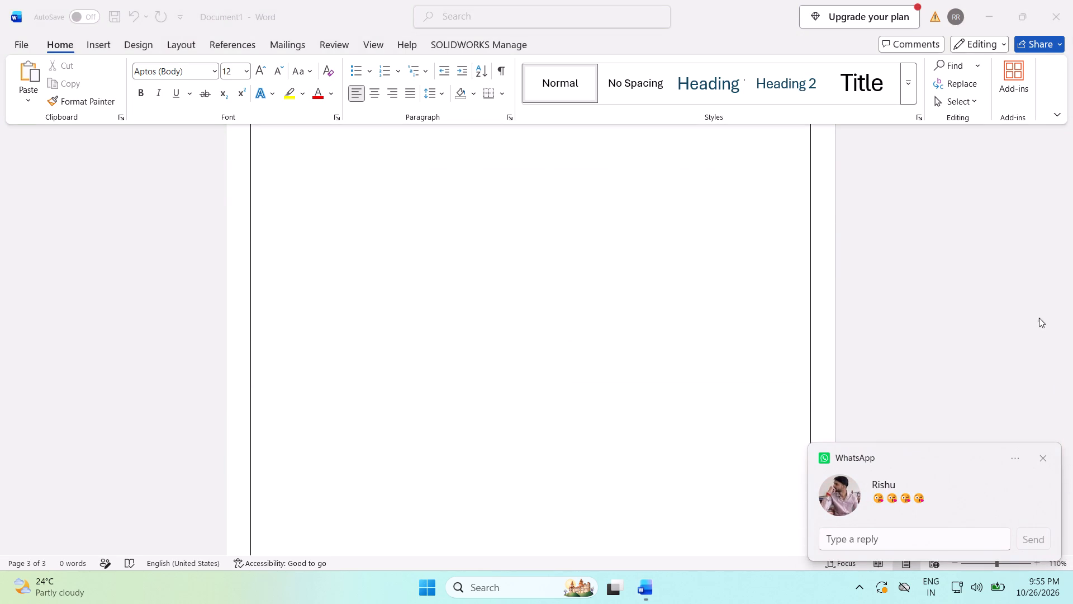
click(1069, 441)
click(795, 365)
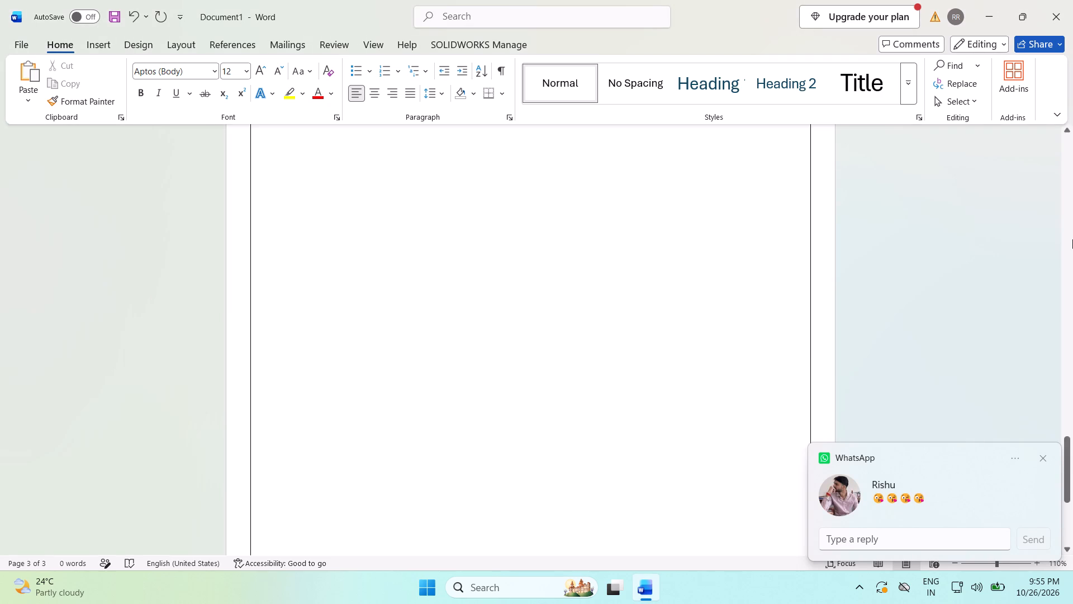
click(1063, 239)
click(1063, 239)
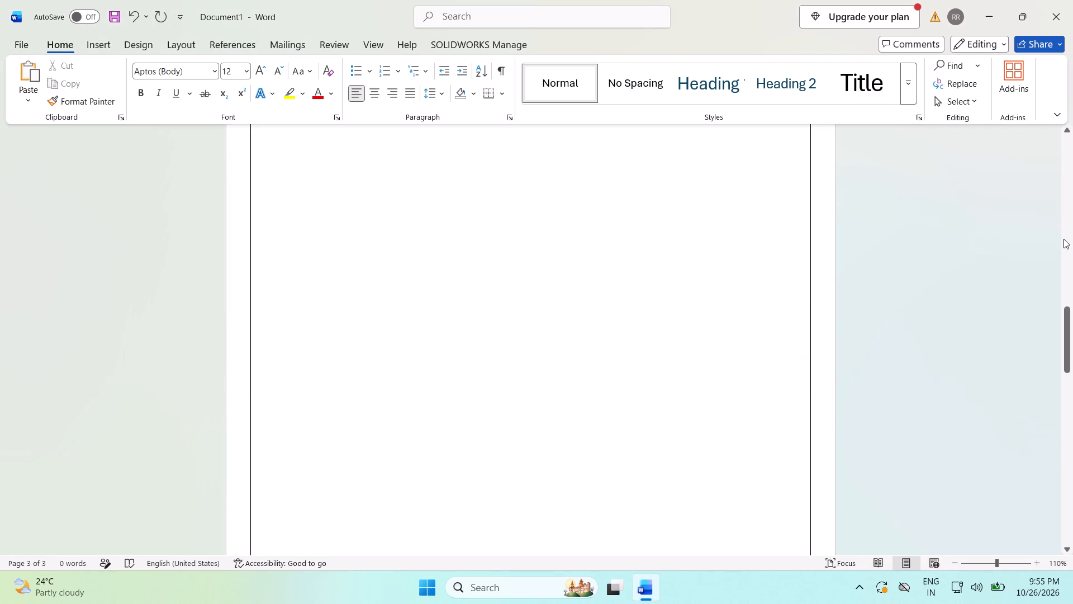
triple_click(1063, 239)
click(1063, 239)
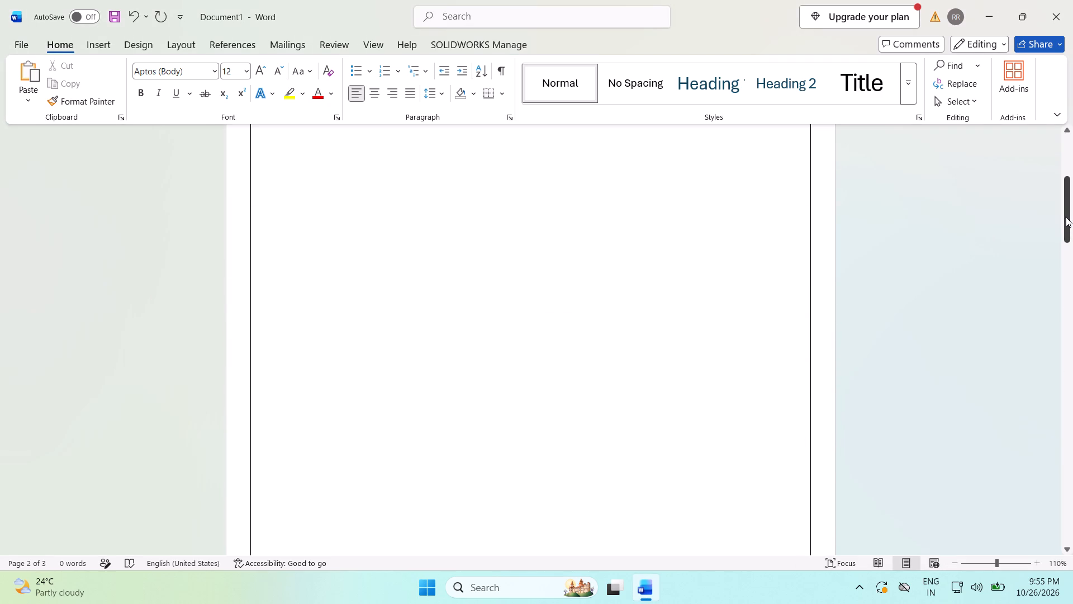
drag(1068, 204, 1068, 145)
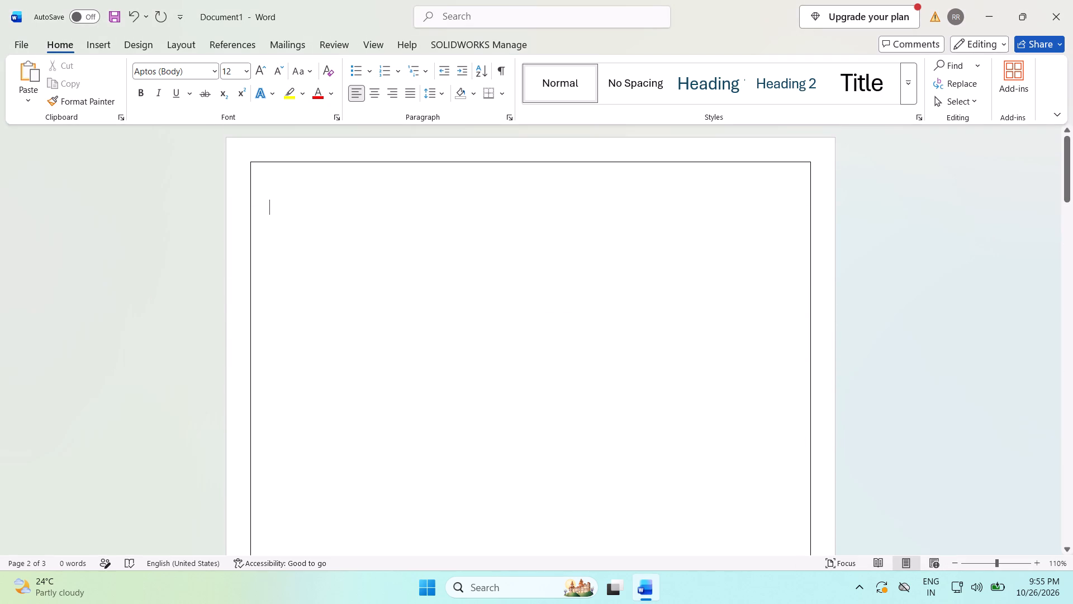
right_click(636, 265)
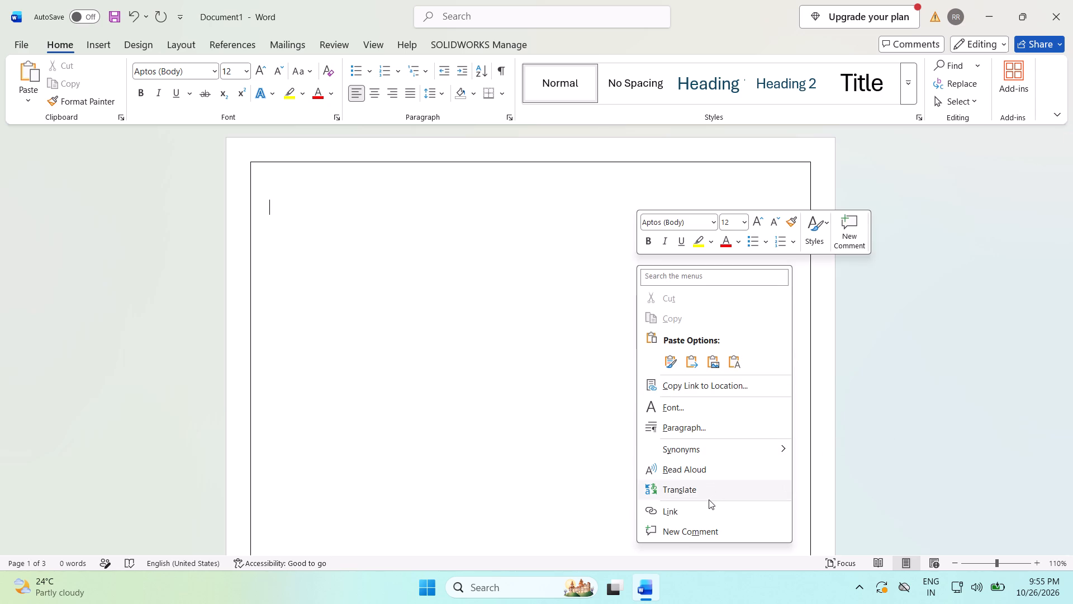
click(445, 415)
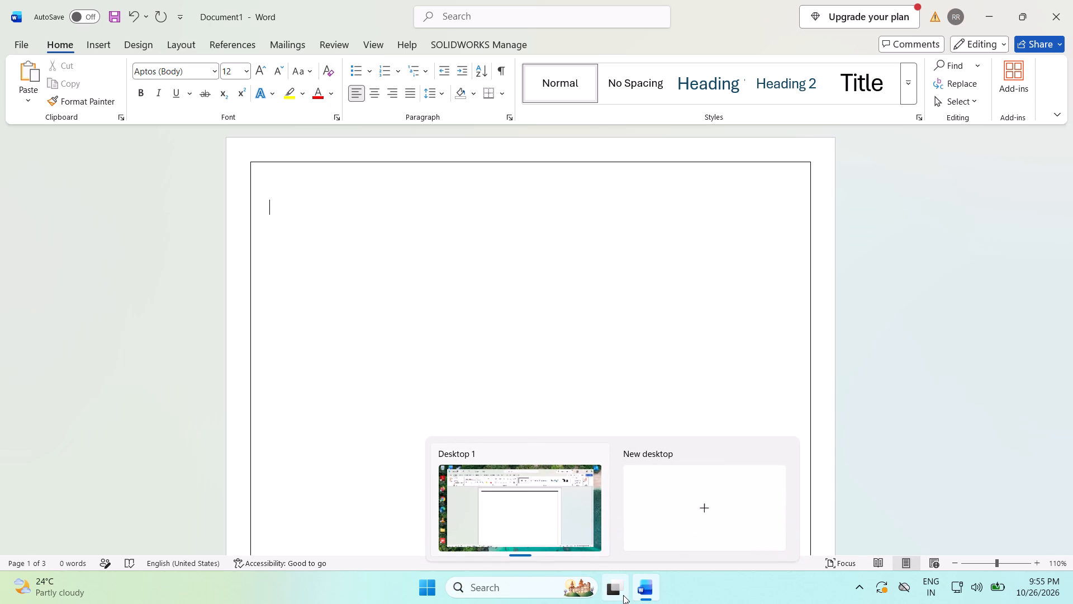
Show the overview of open windows and desktops.
click(623, 595)
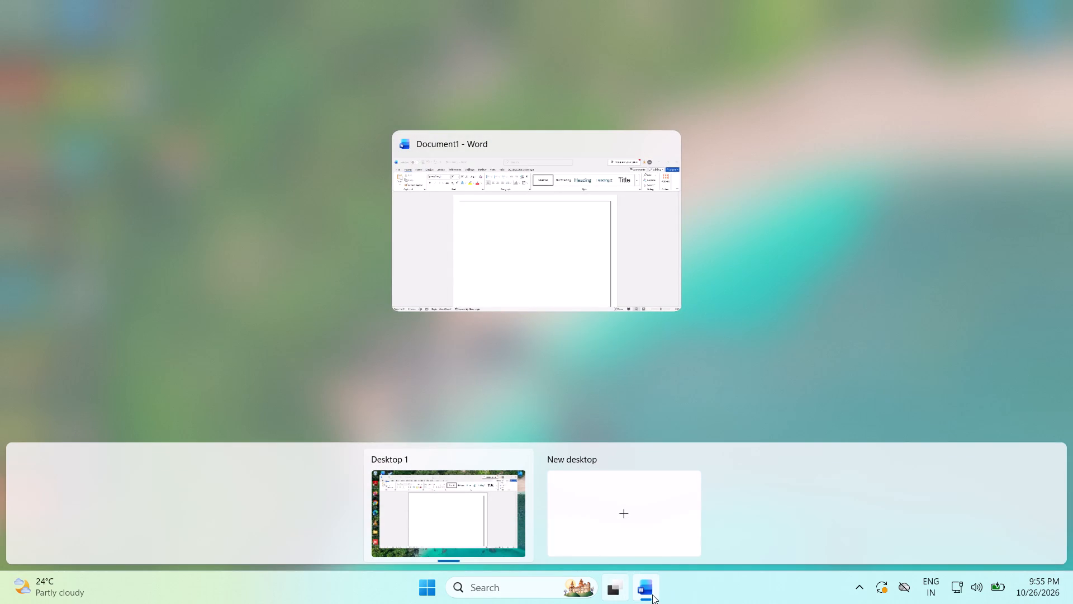
Leave the window overview and minimize the Word document so that the desktop is clear.
click(645, 594)
click(645, 594)
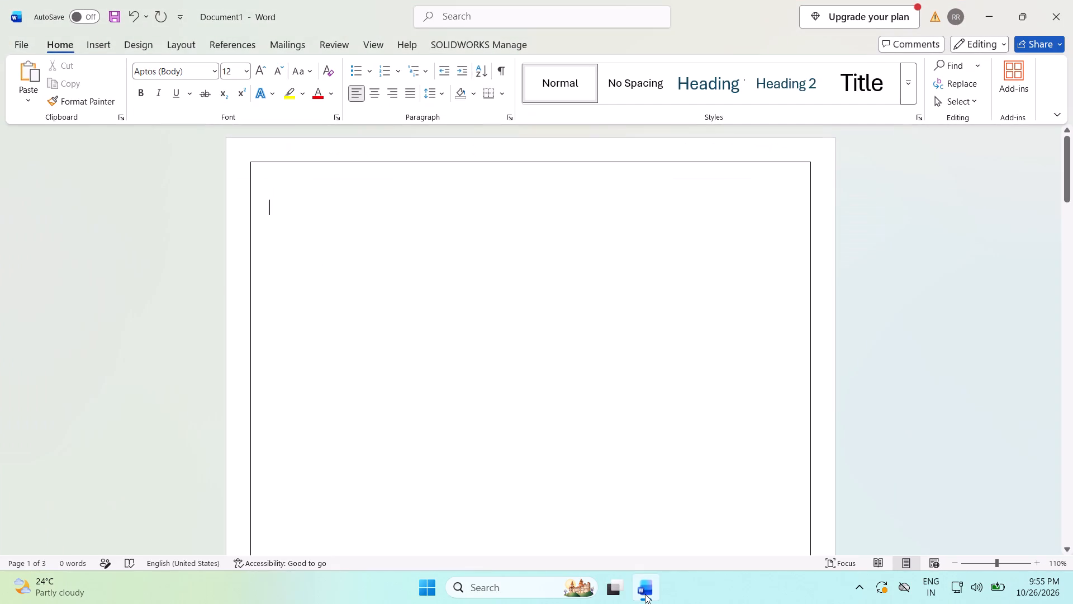
click(645, 594)
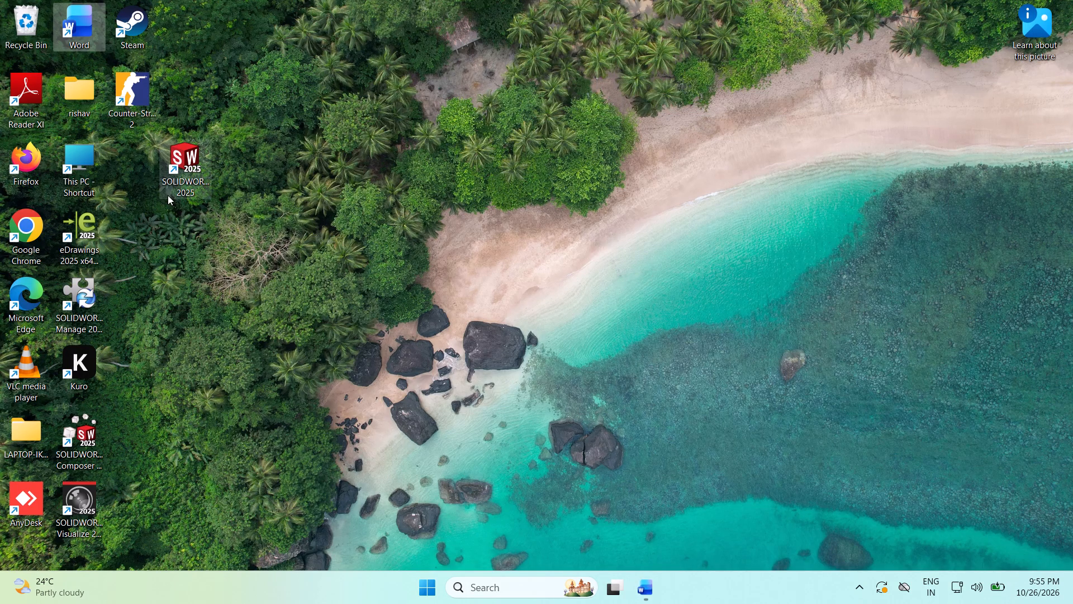
Open the Windows Start menu from the desktop.
click(430, 576)
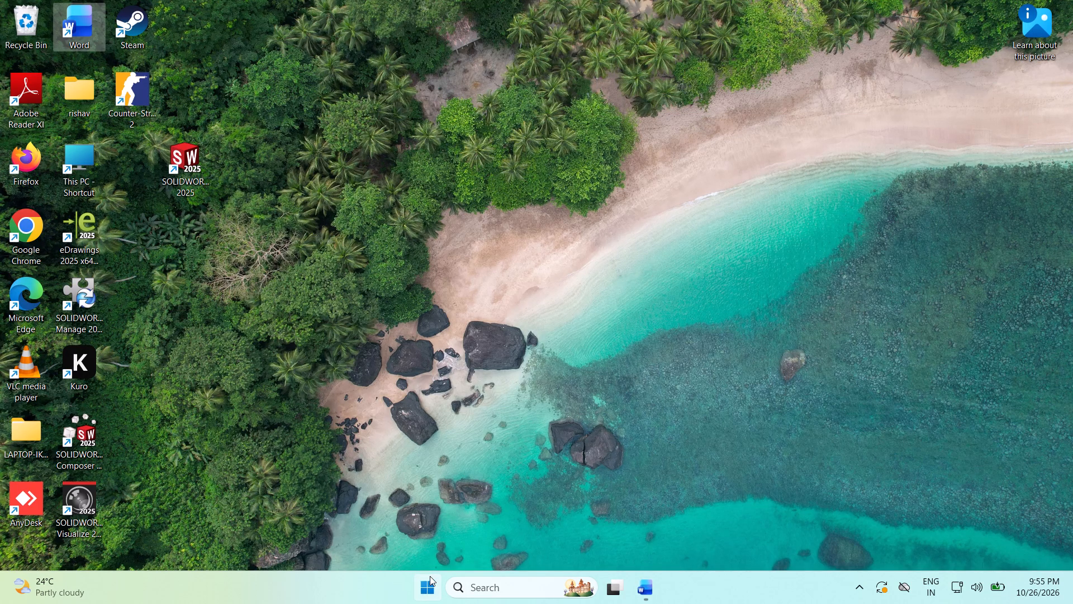
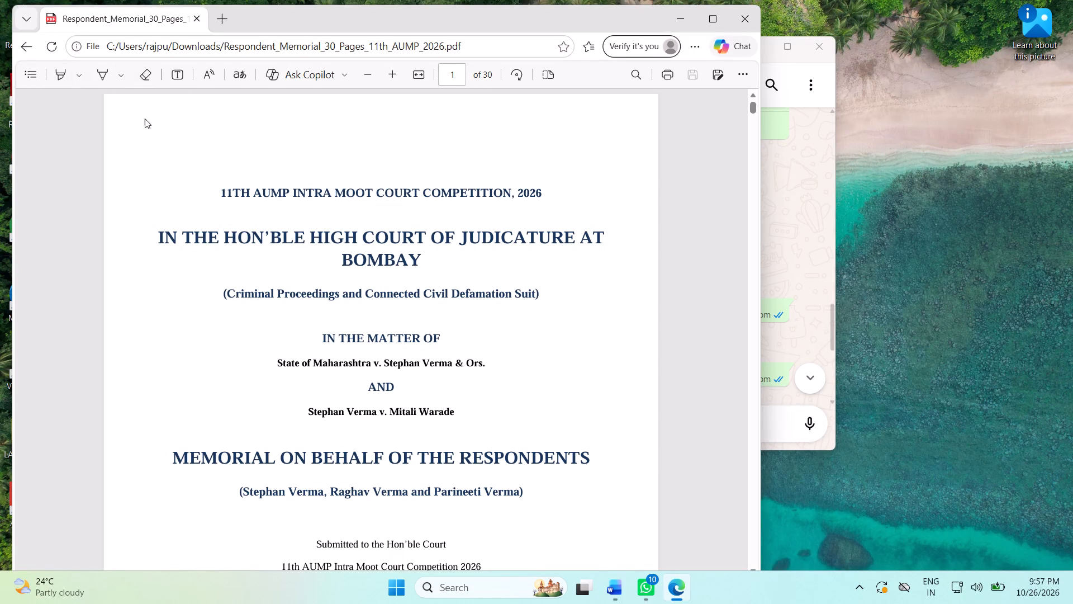
Activate the Draw pen for freehand marking on the 30-page respondent memorial PDF in Microsoft Edge.
click(63, 79)
click(106, 77)
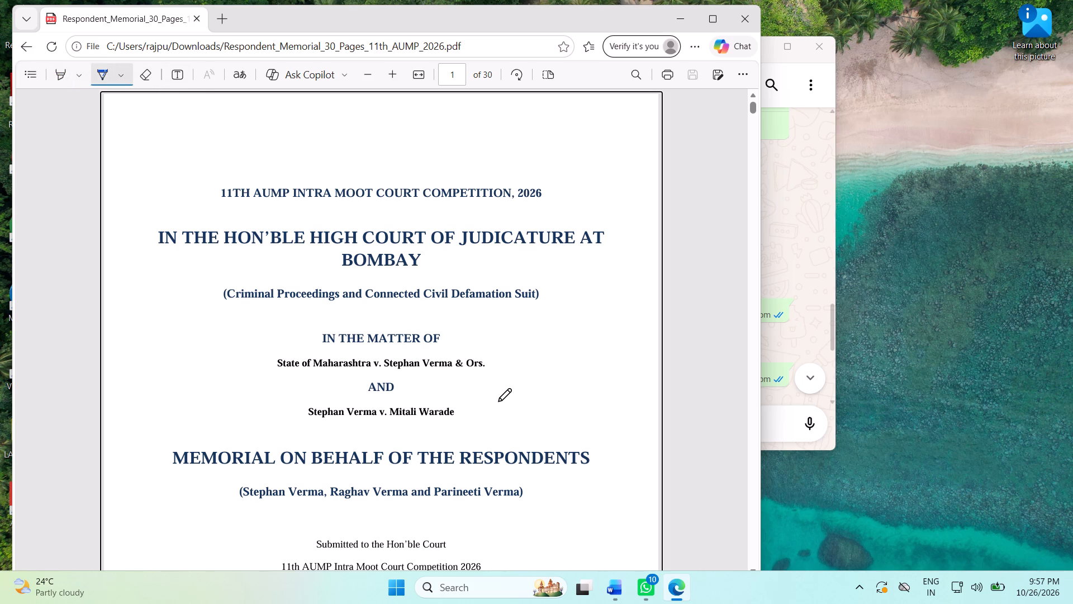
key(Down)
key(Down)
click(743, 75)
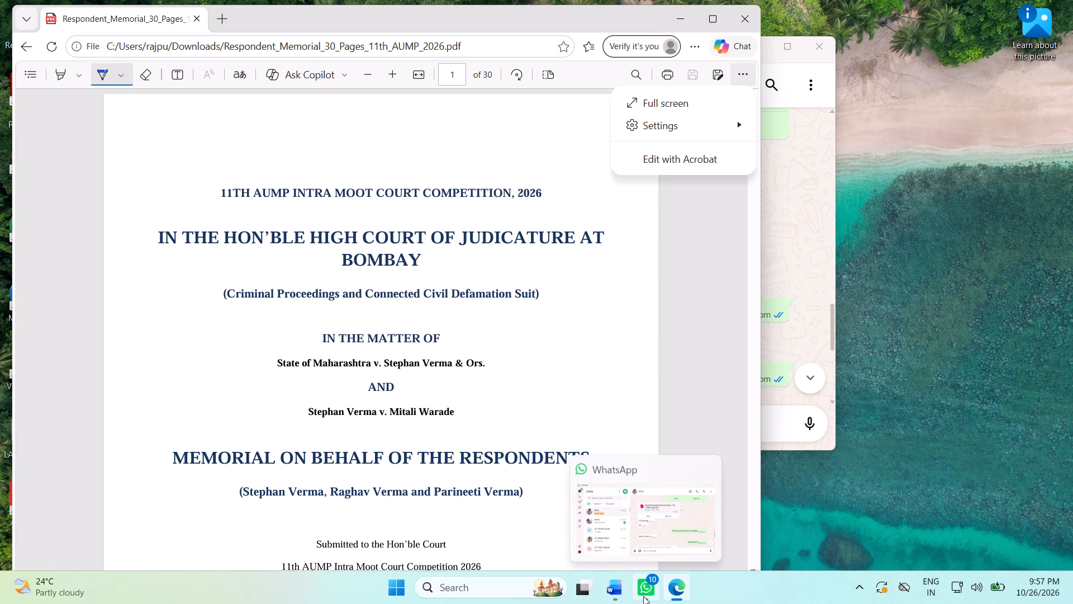
Switch from the respondent memorial PDF to the blank bordered document in Word.
click(614, 592)
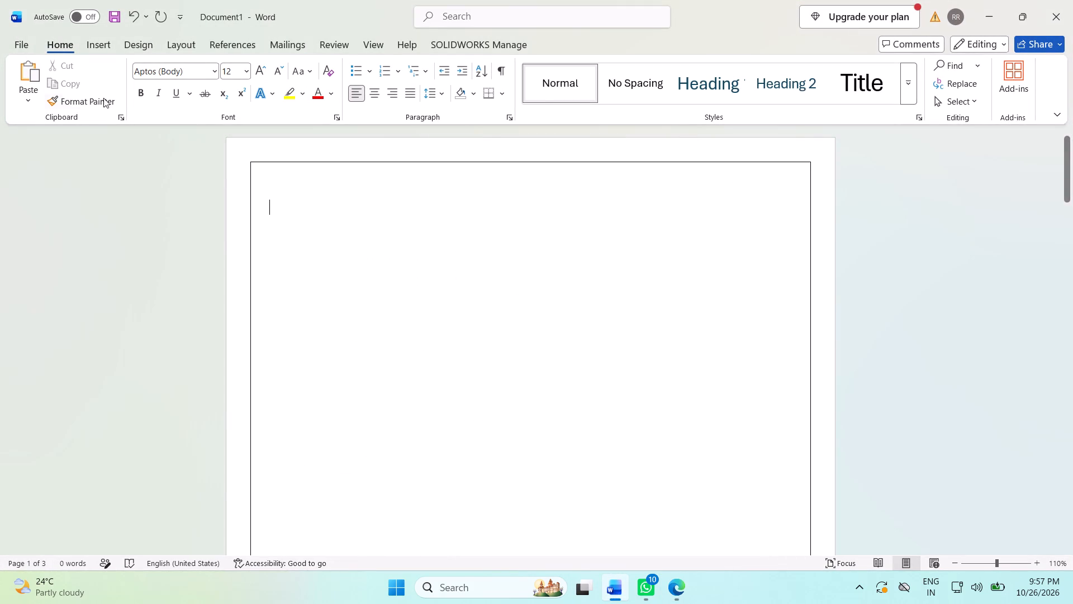
Look through the shared, favourite and recent document lists and preview the Welcome to Word and Modern chronological resume templates.
click(21, 49)
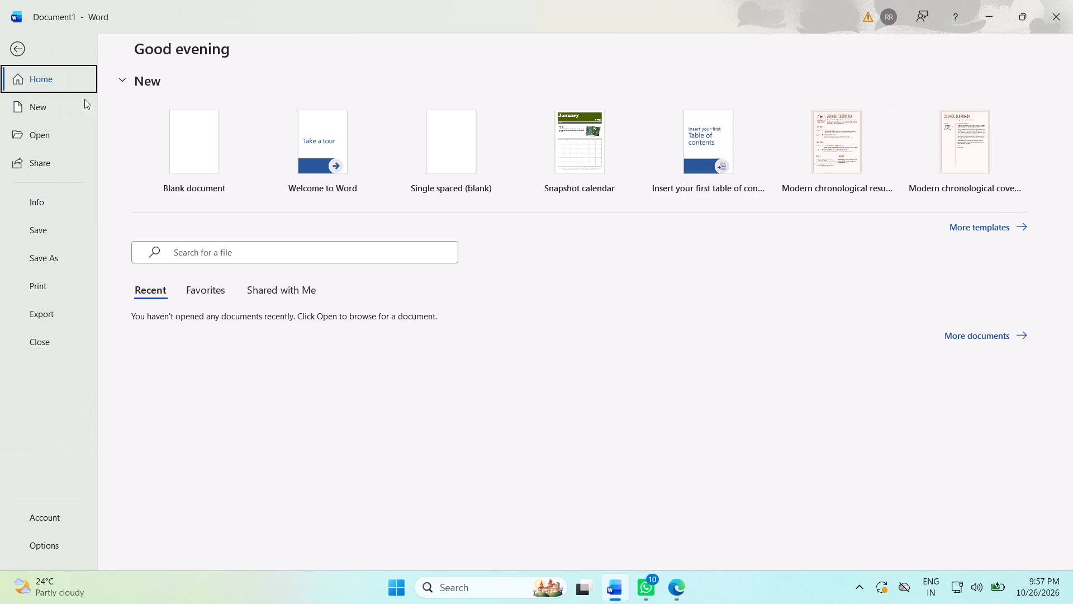
click(264, 287)
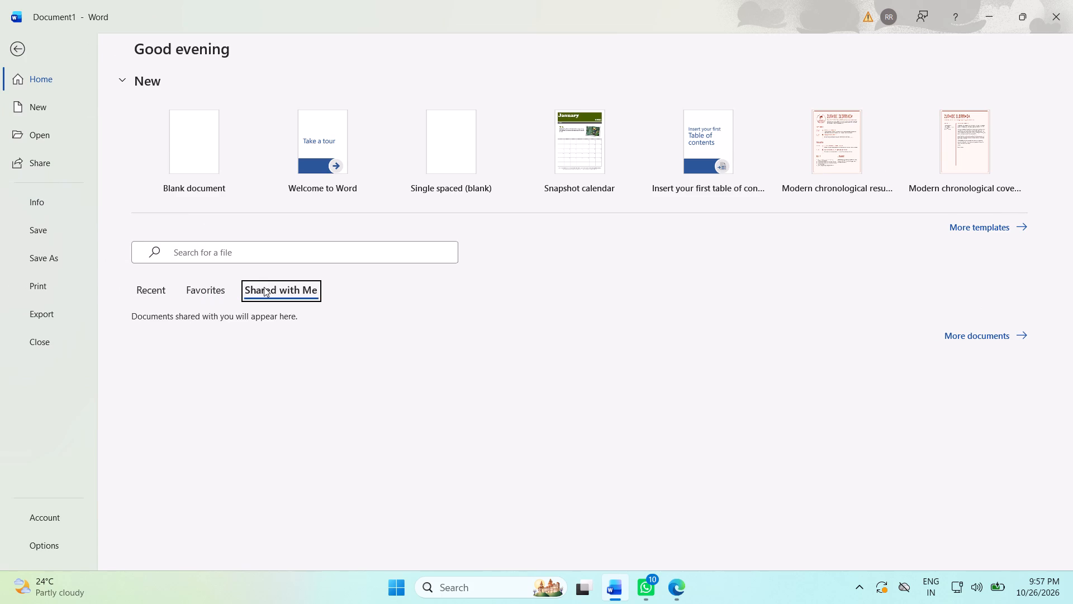
click(214, 291)
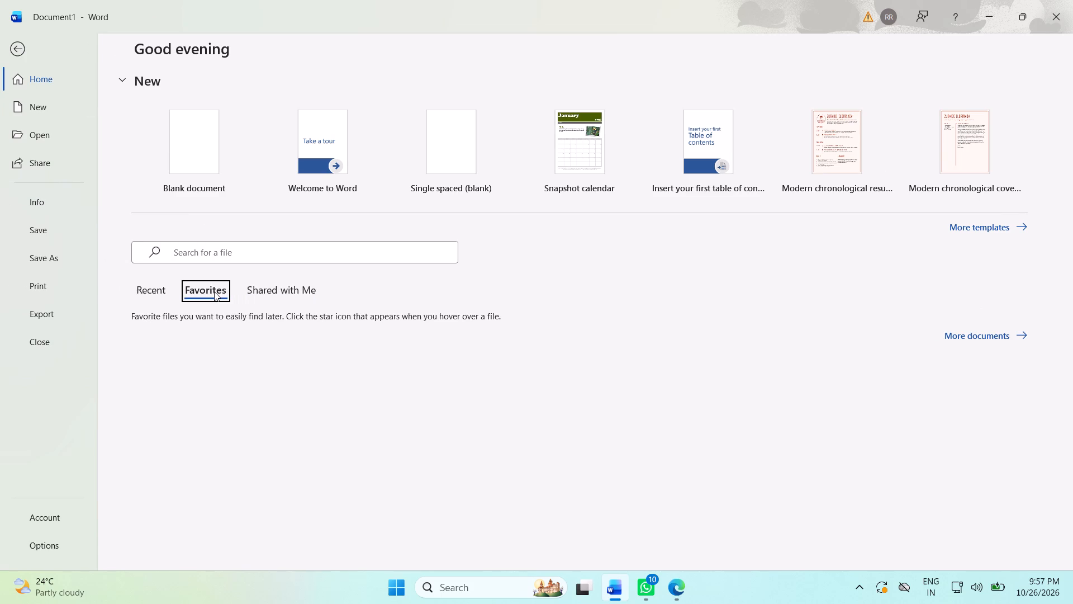
click(153, 294)
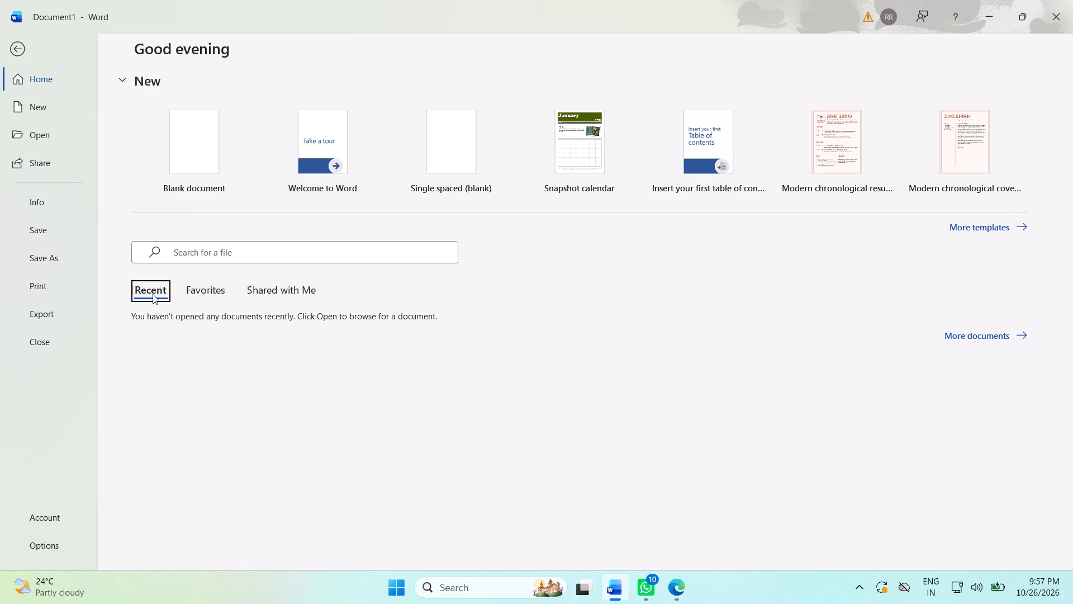
click(332, 152)
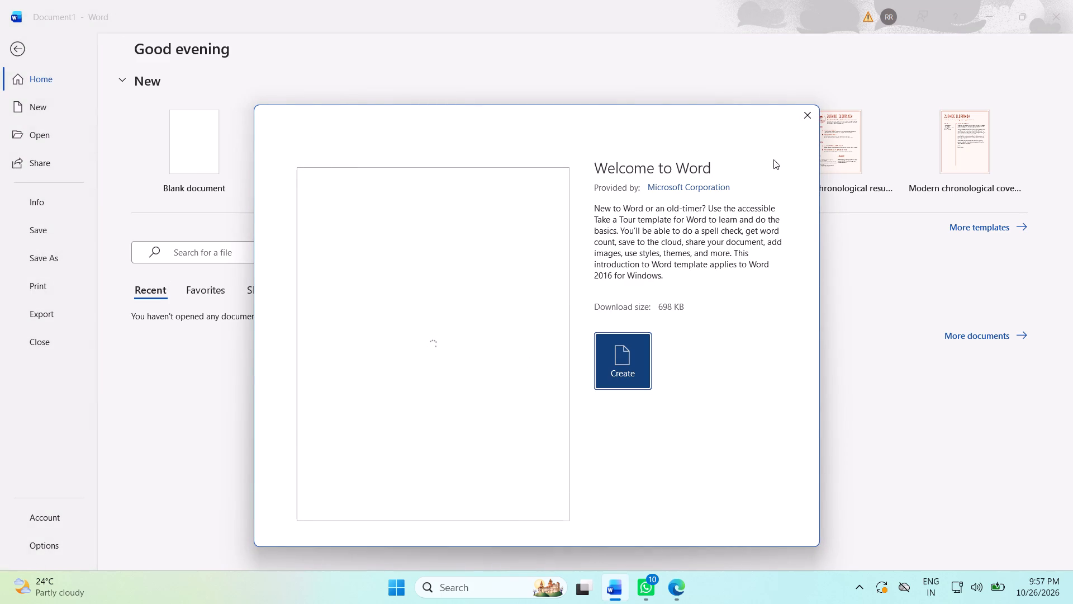
click(806, 112)
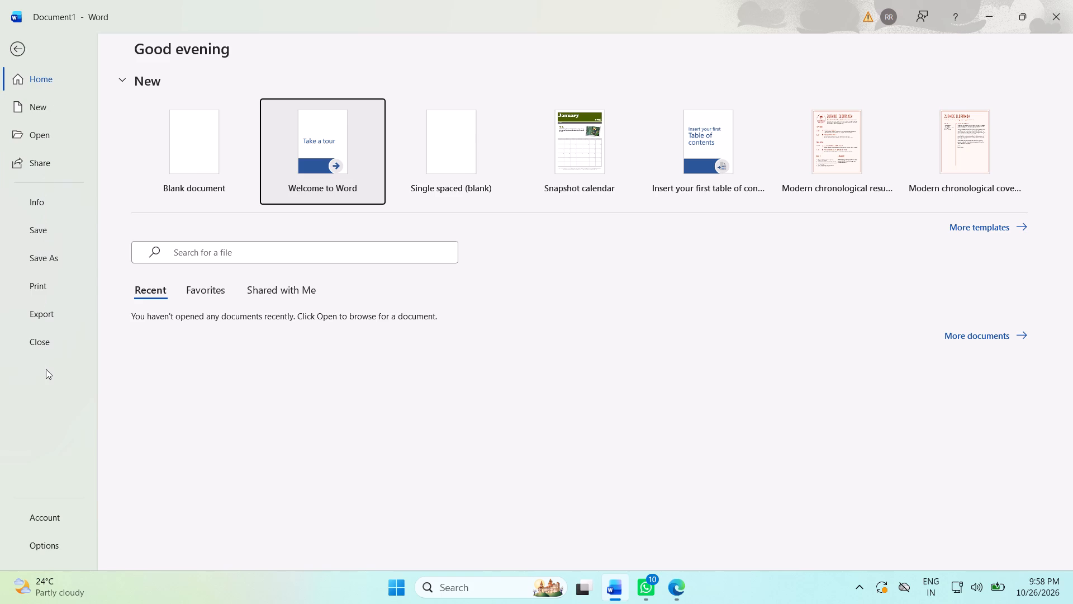
click(822, 188)
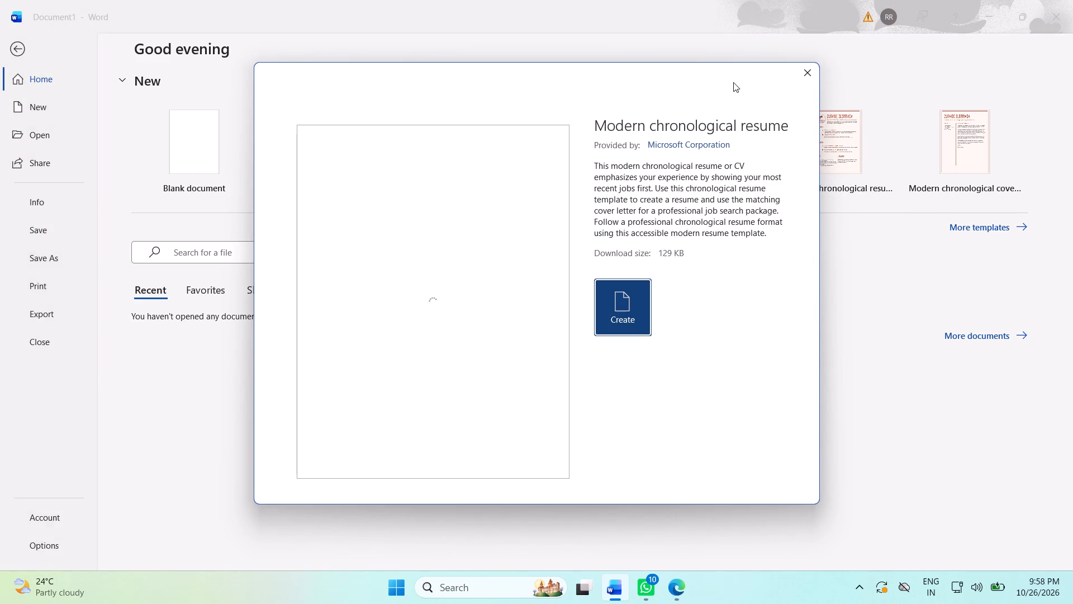
click(810, 68)
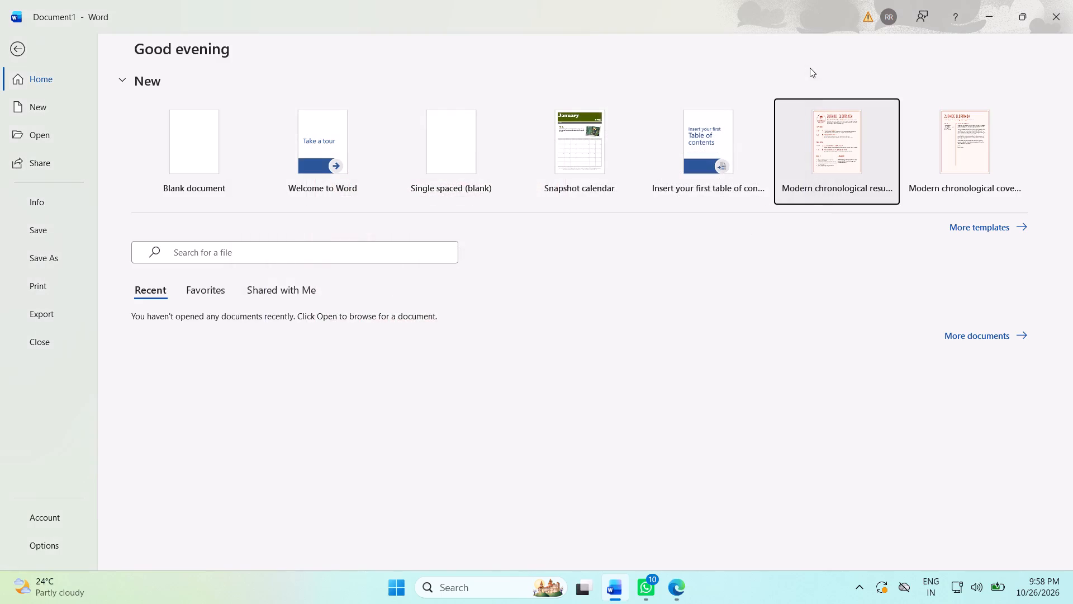
Examine the OneDrive and recent save locations and the PDF/XPS export option for the document.
click(70, 257)
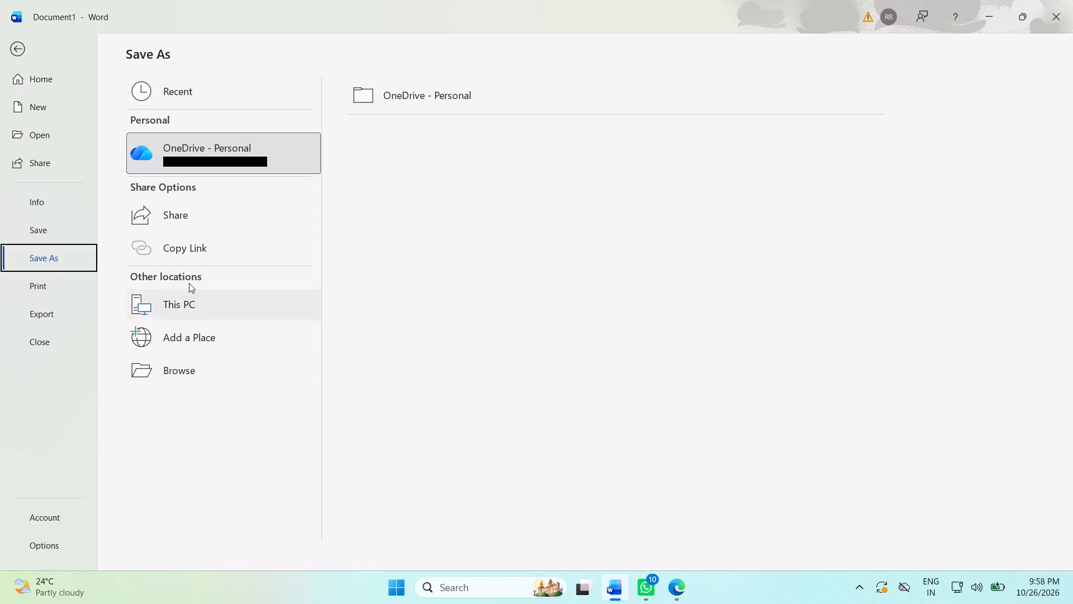
click(279, 163)
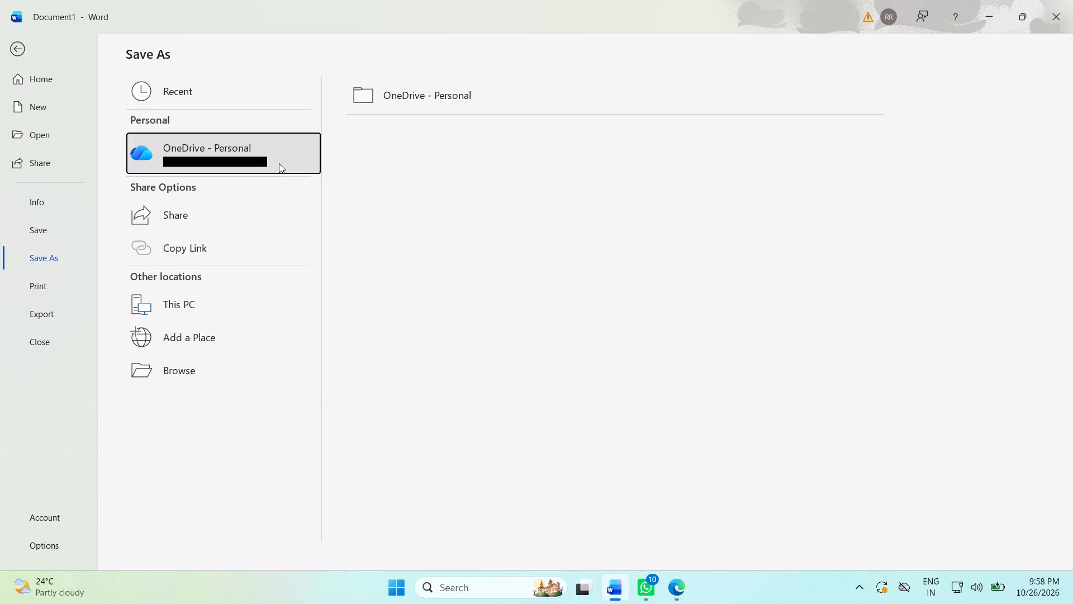
click(187, 95)
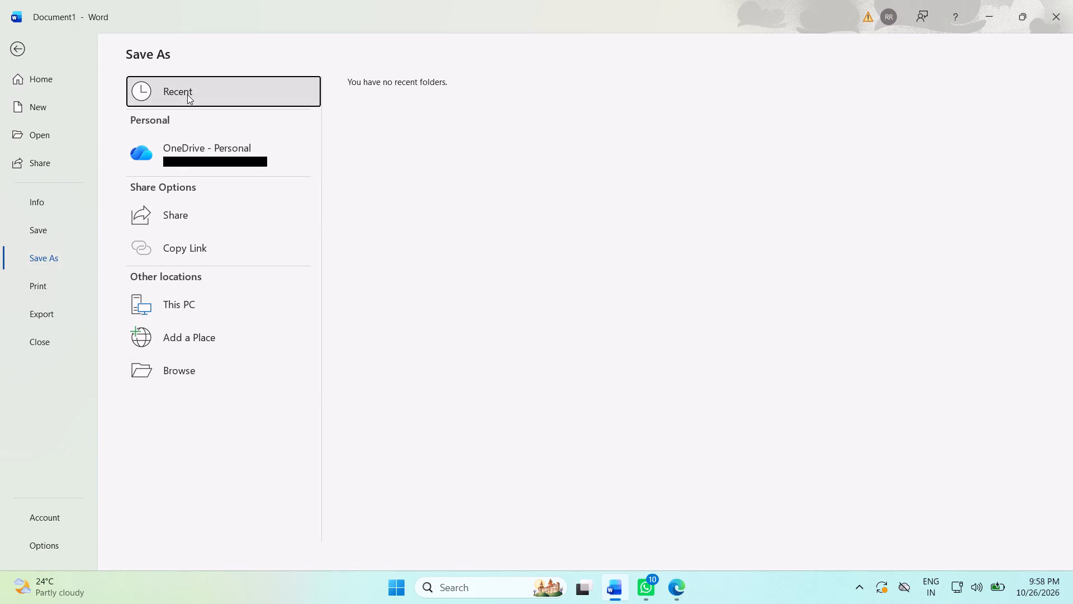
click(187, 95)
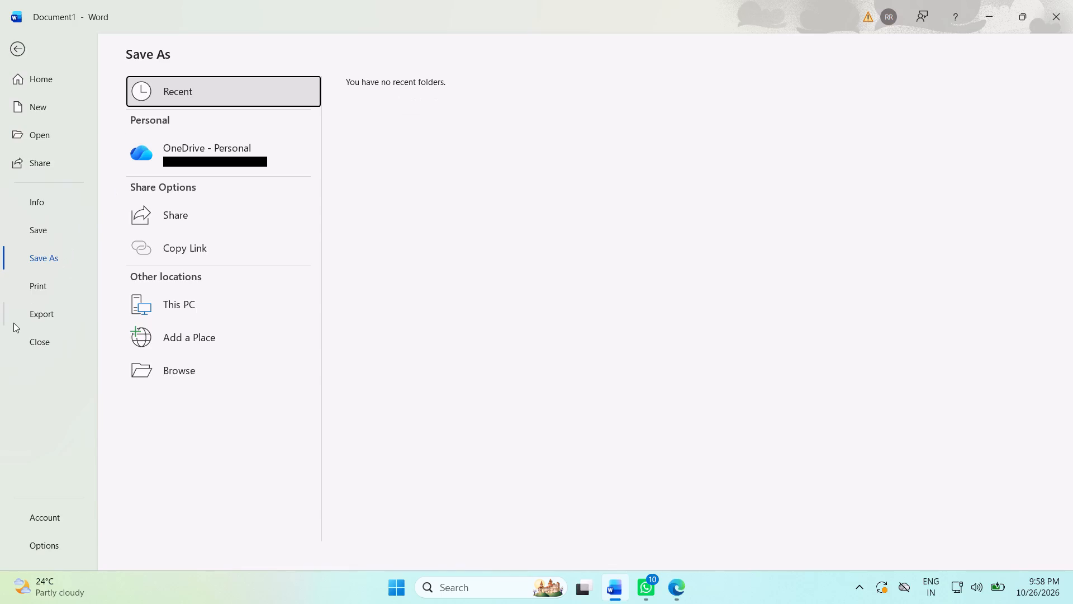
click(39, 315)
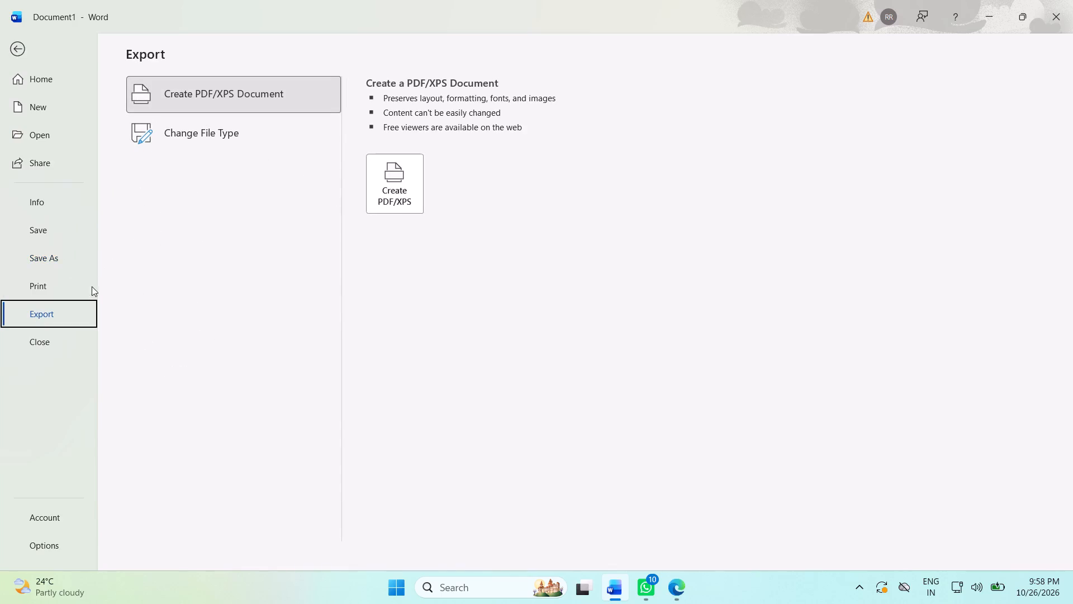
click(263, 106)
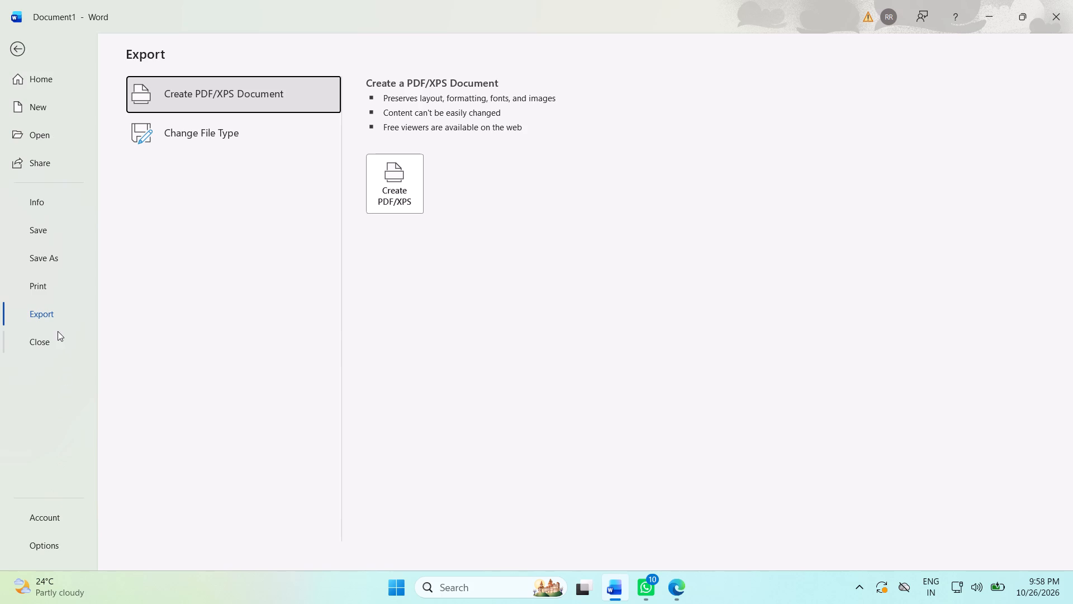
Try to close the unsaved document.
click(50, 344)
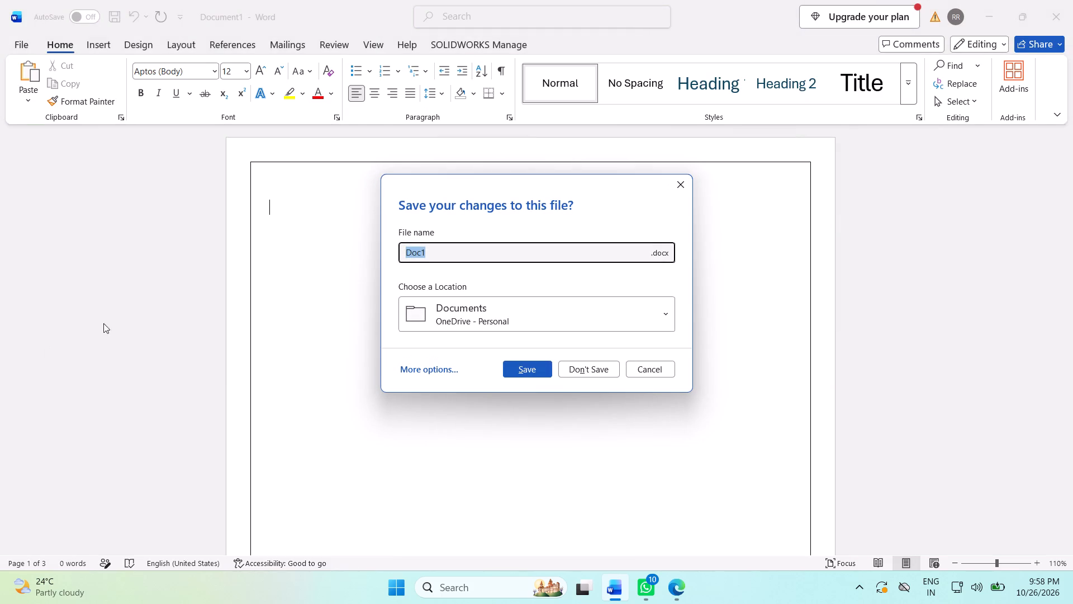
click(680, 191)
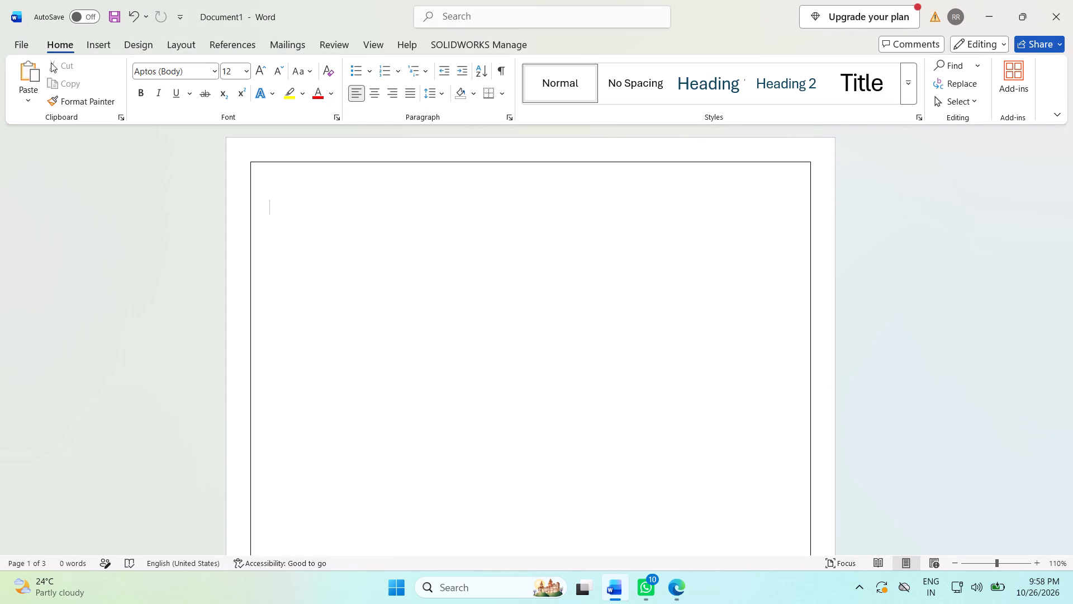
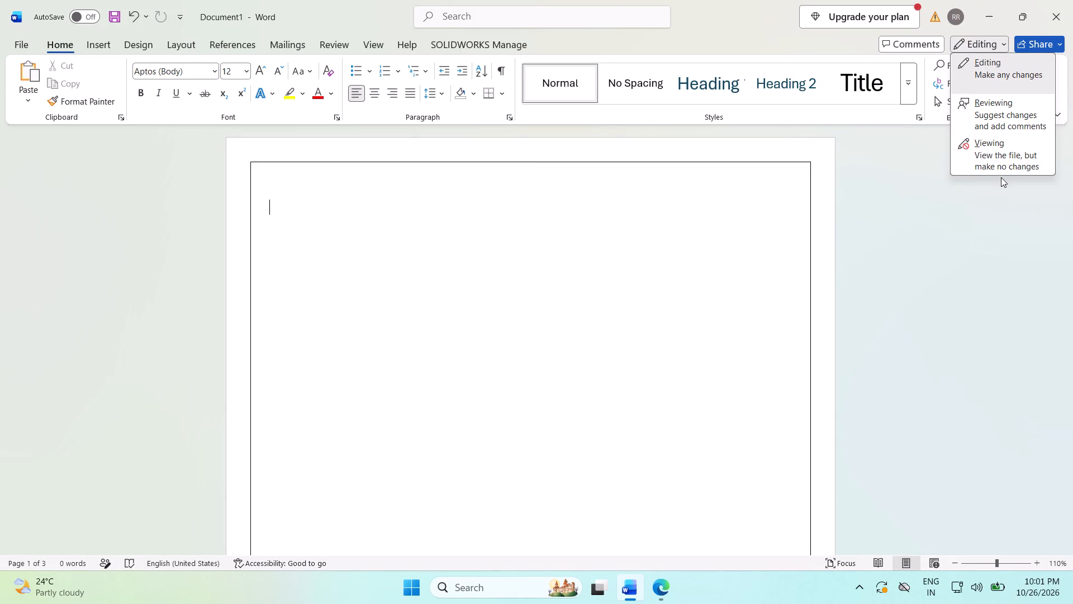
Set the document's mode to Editing so that any changes can be made.
click(1015, 83)
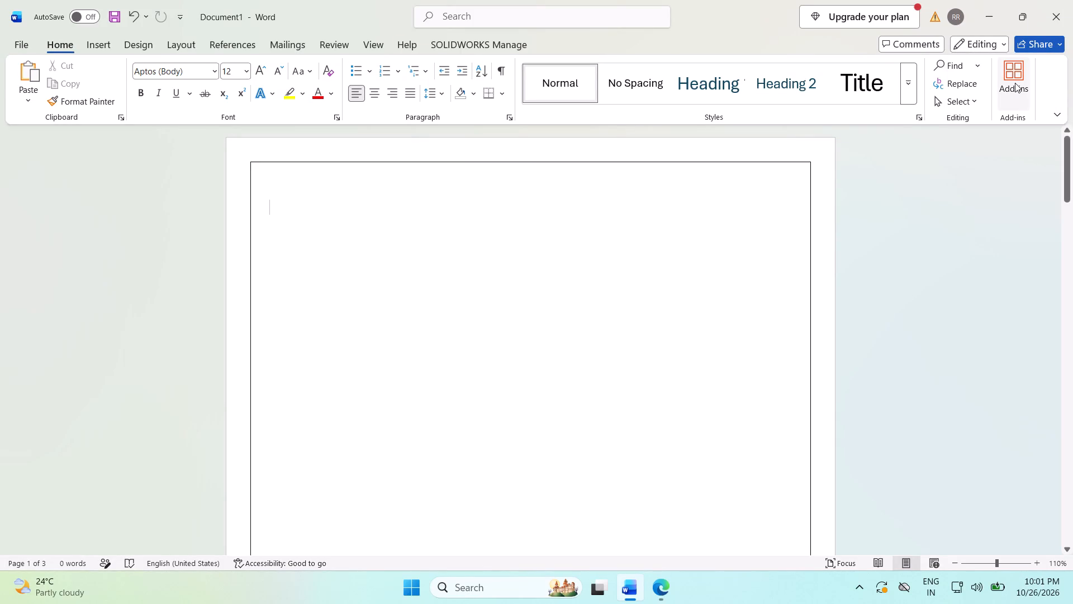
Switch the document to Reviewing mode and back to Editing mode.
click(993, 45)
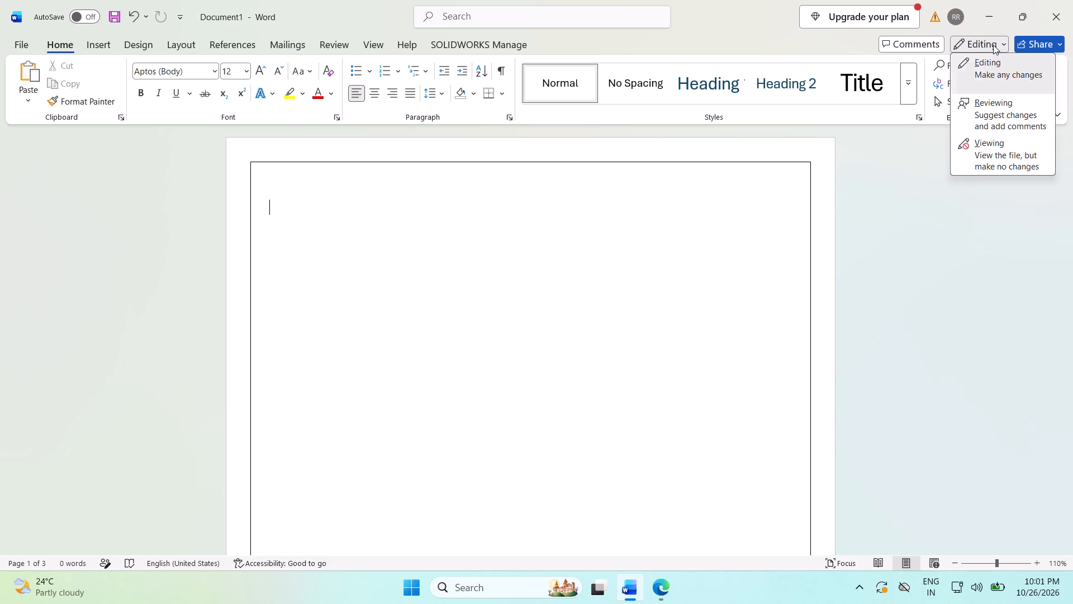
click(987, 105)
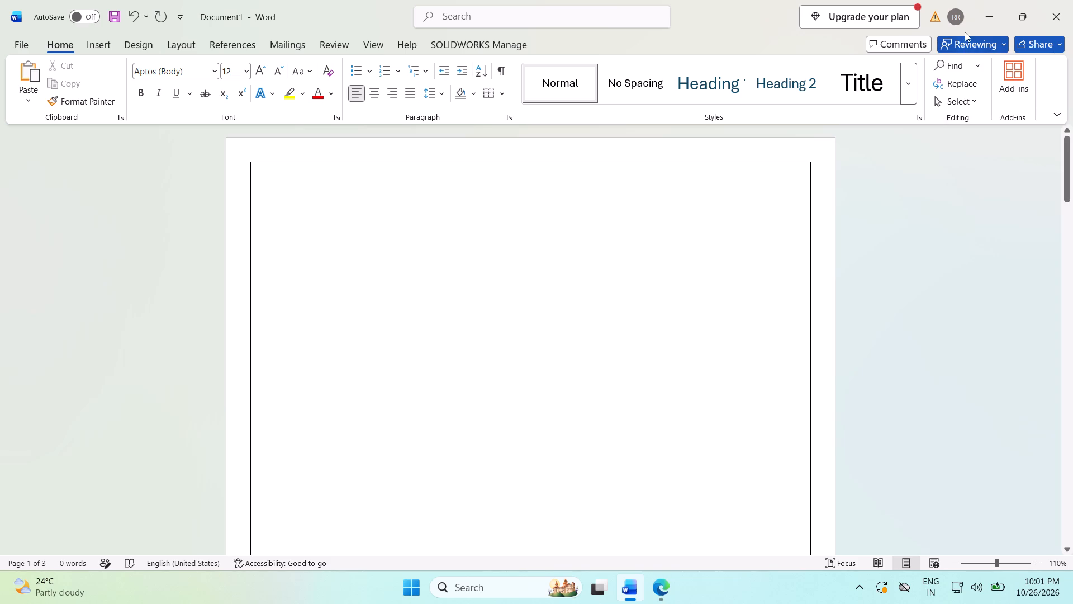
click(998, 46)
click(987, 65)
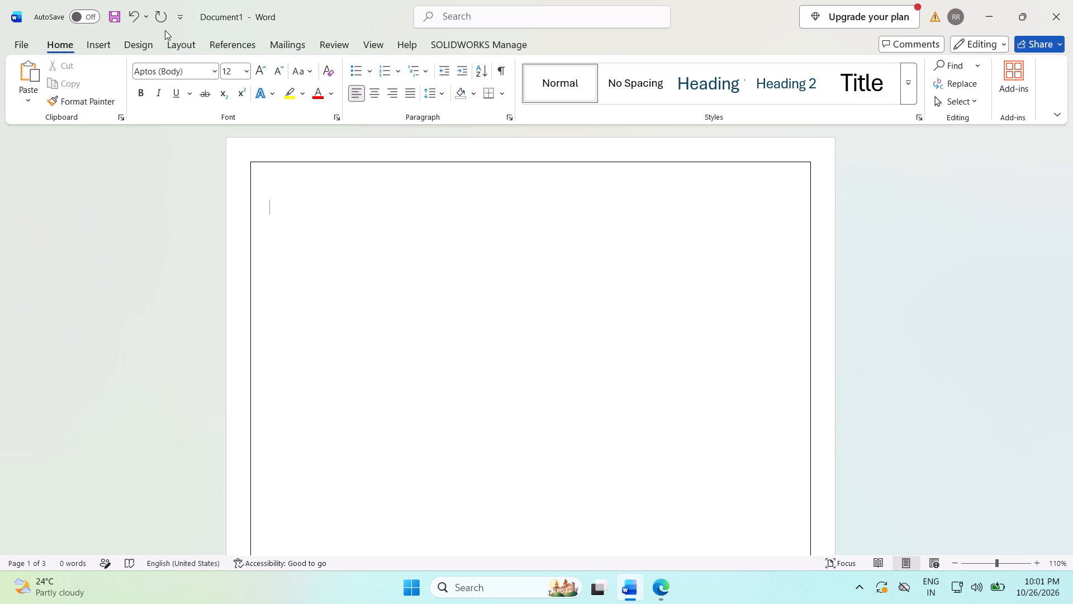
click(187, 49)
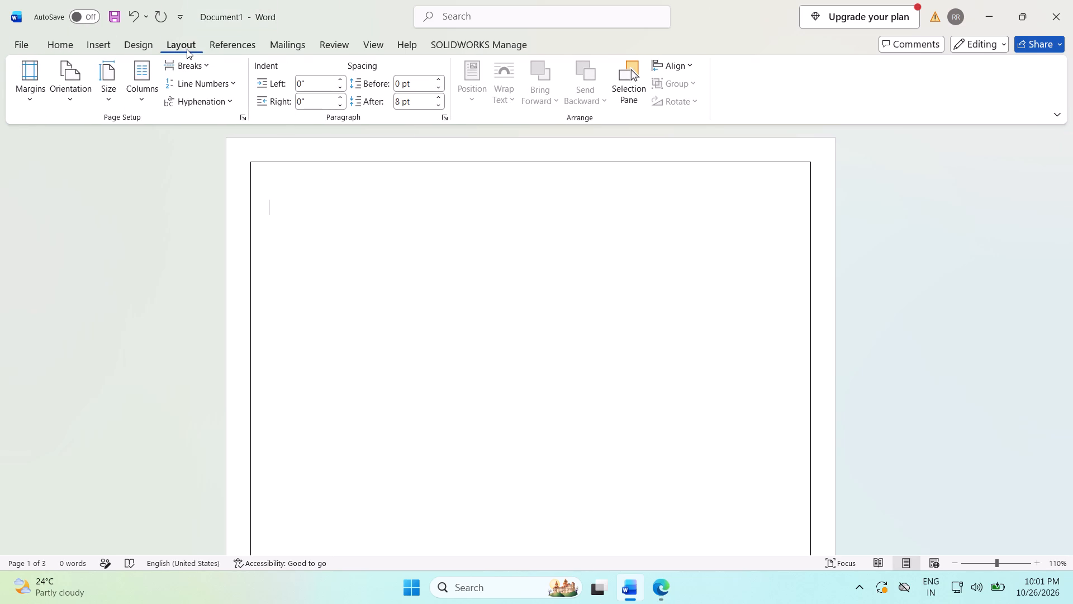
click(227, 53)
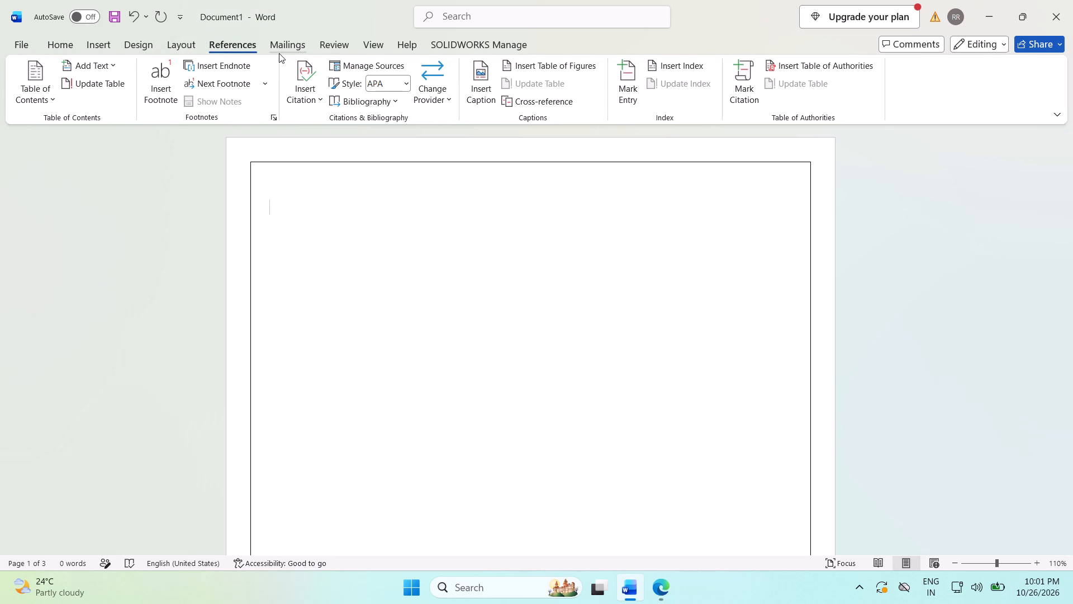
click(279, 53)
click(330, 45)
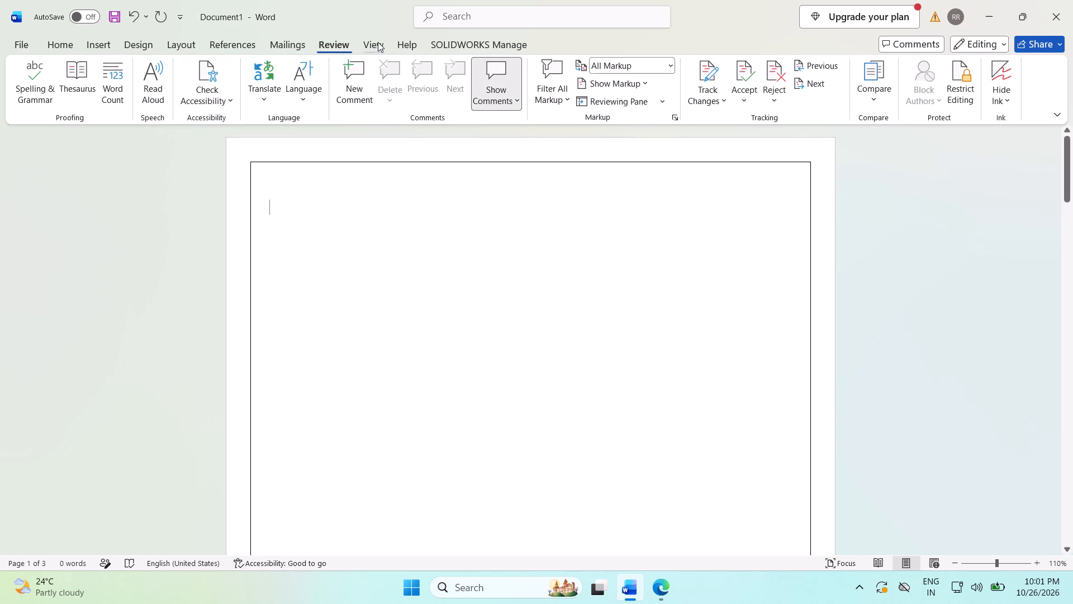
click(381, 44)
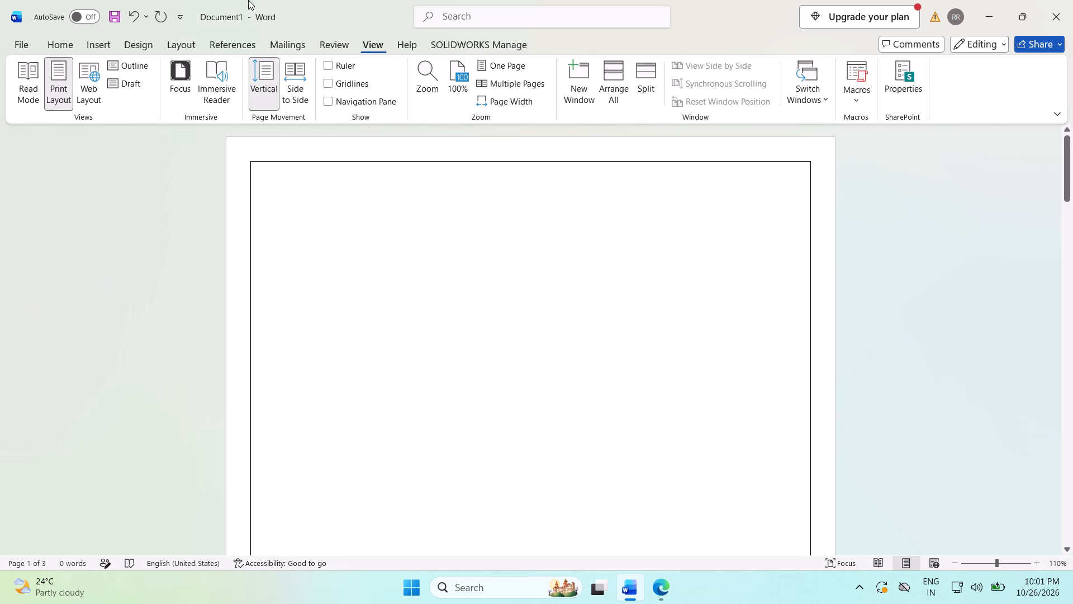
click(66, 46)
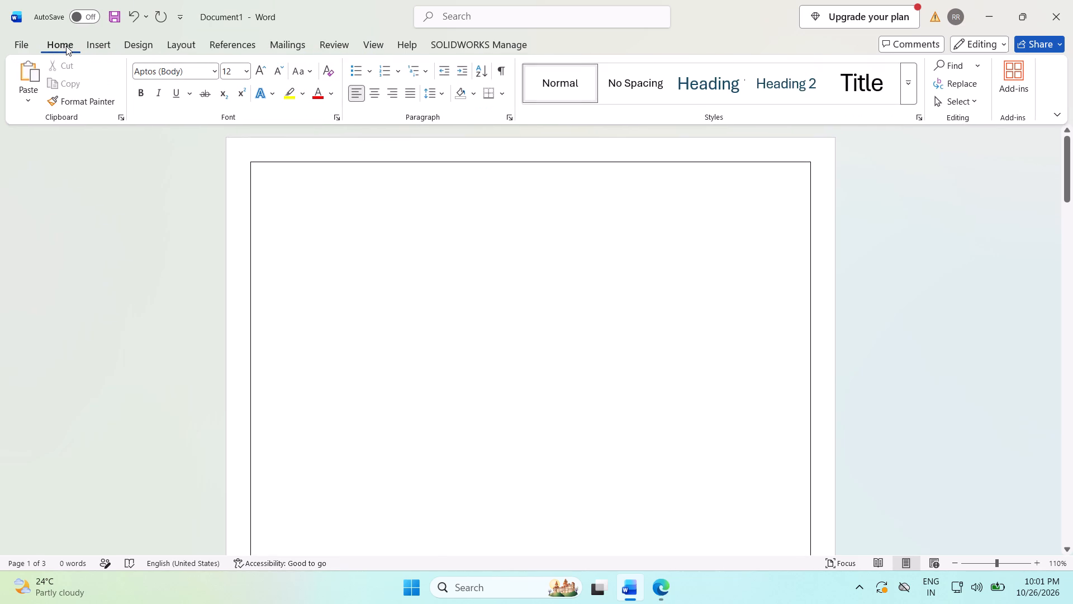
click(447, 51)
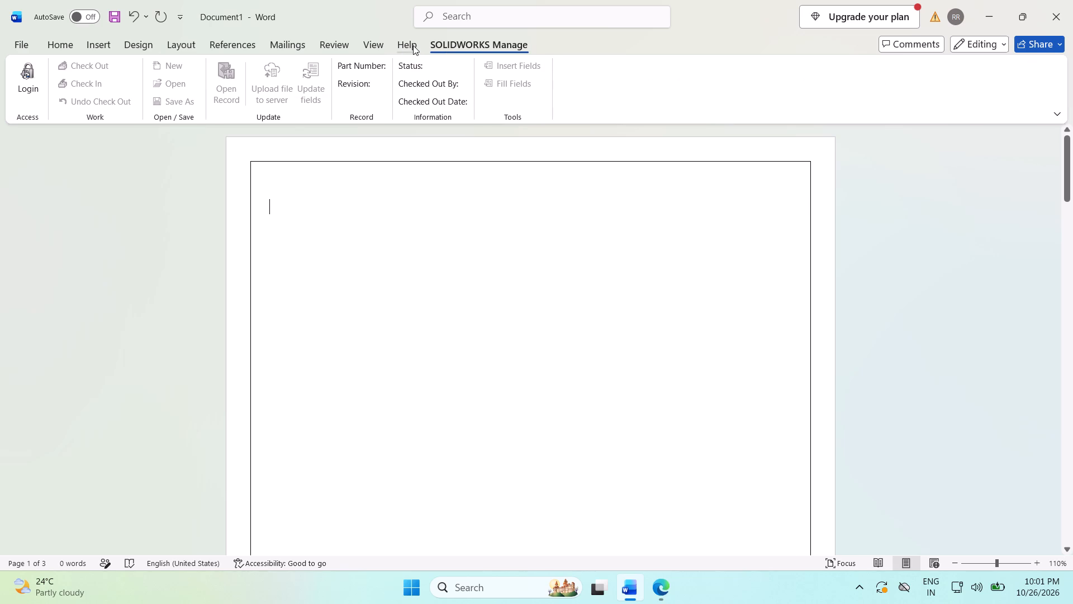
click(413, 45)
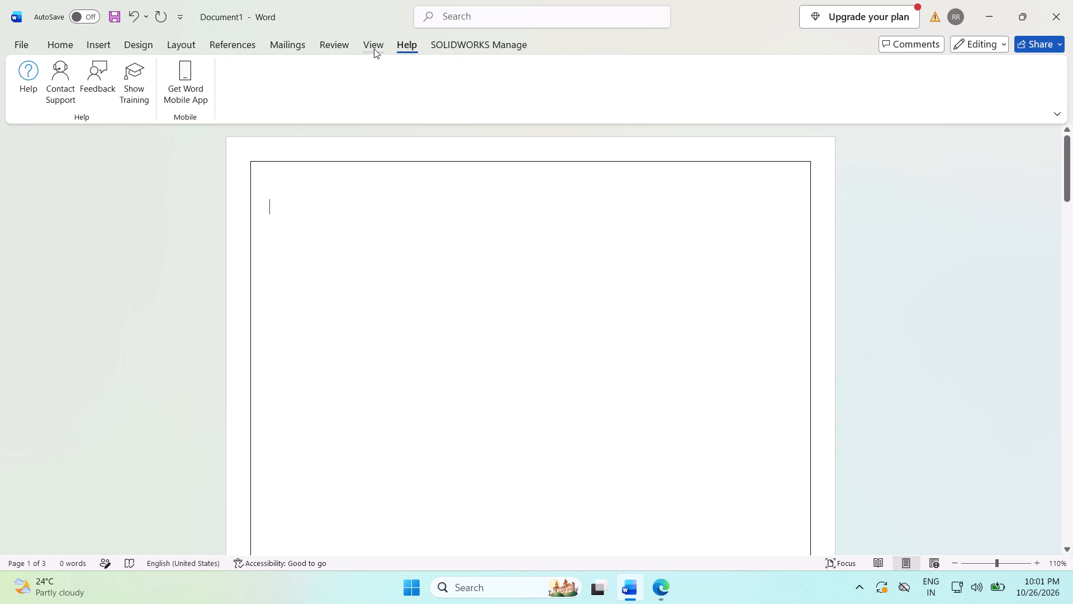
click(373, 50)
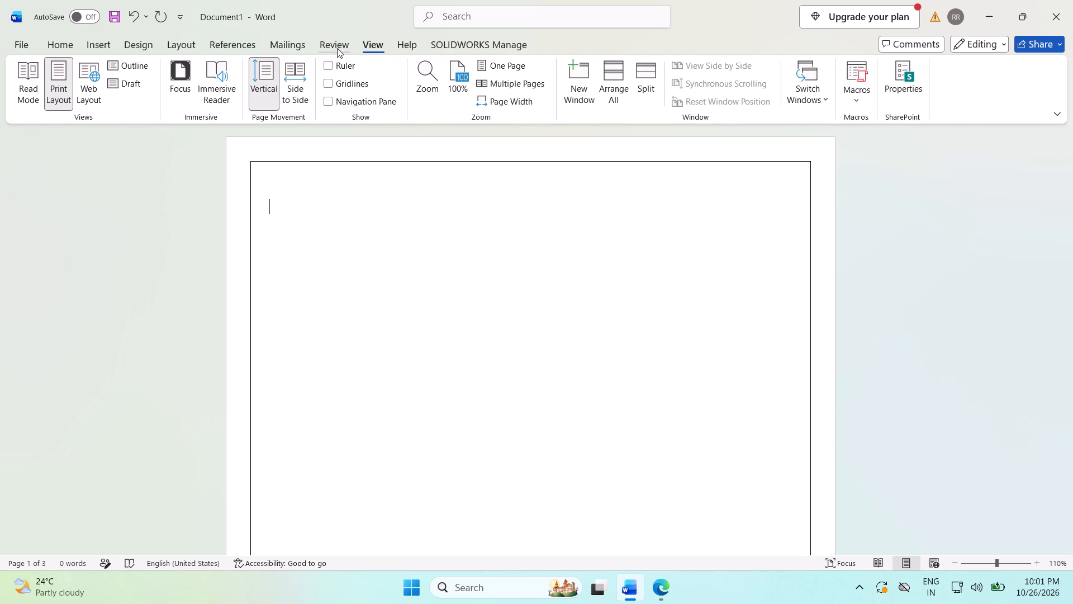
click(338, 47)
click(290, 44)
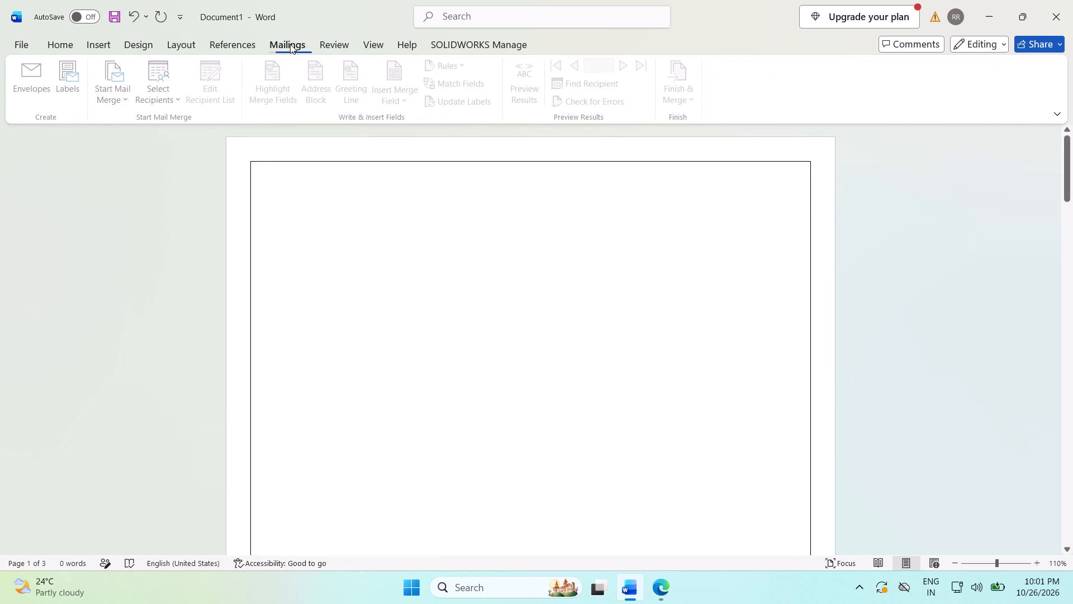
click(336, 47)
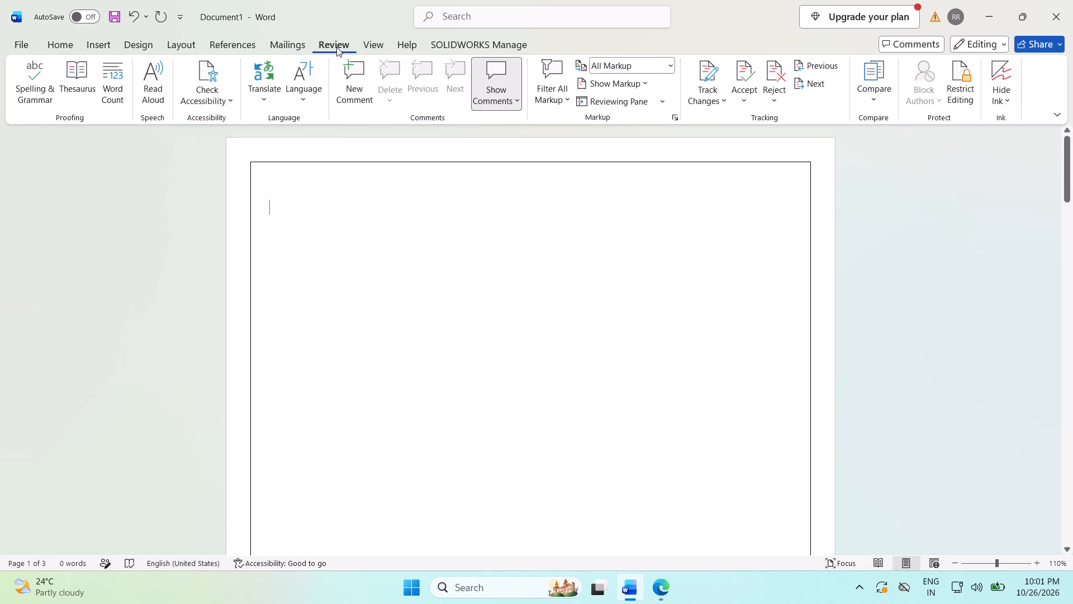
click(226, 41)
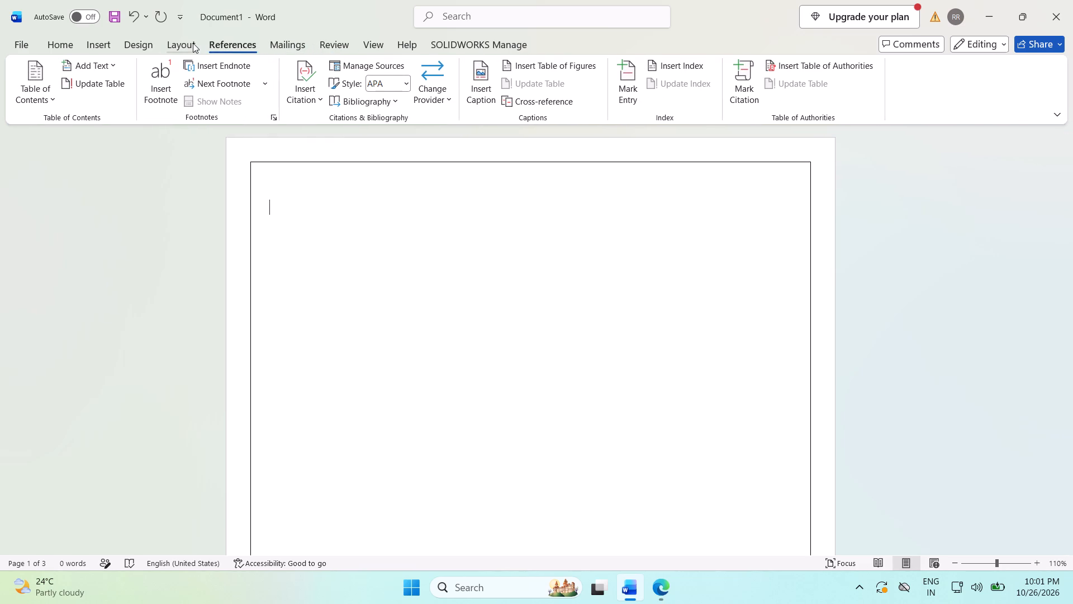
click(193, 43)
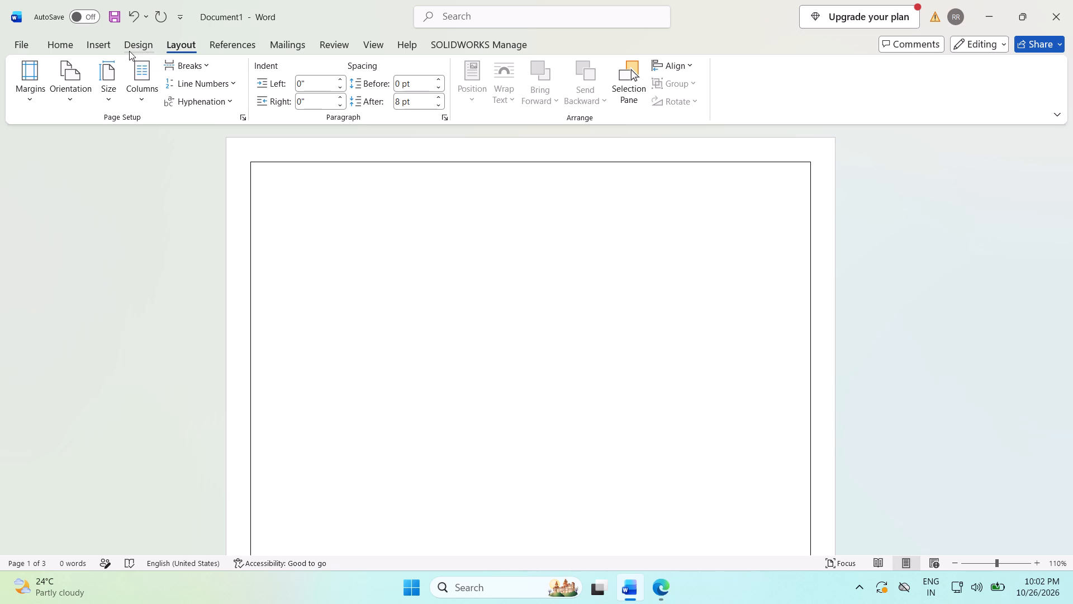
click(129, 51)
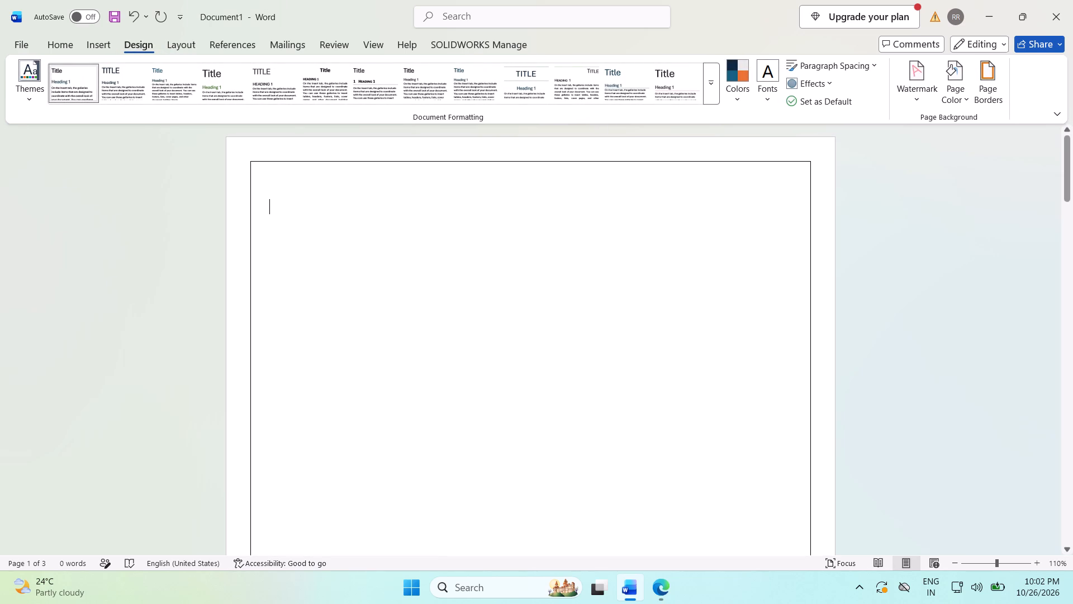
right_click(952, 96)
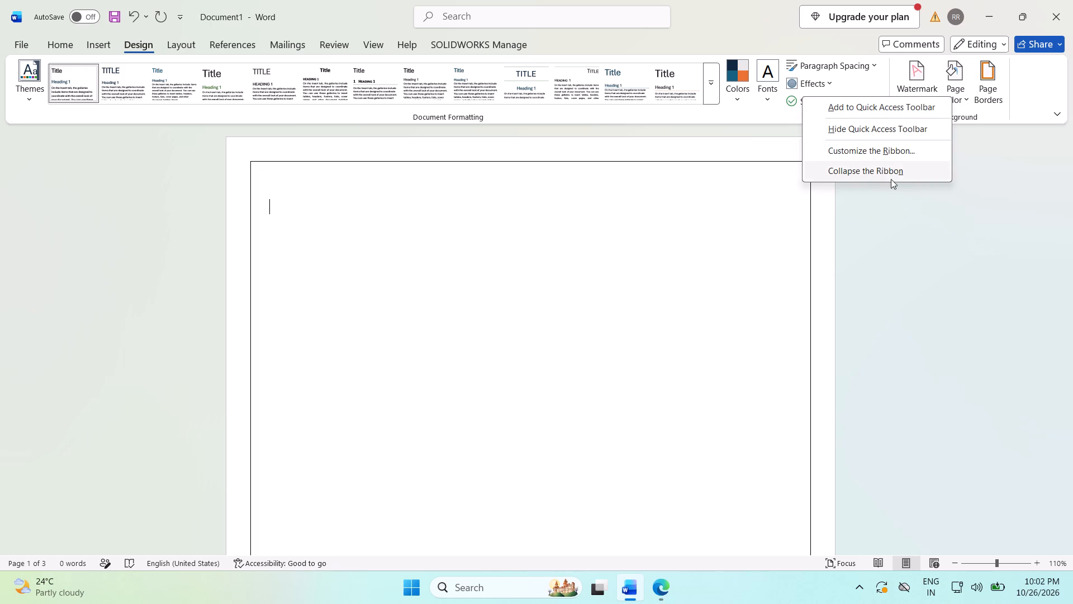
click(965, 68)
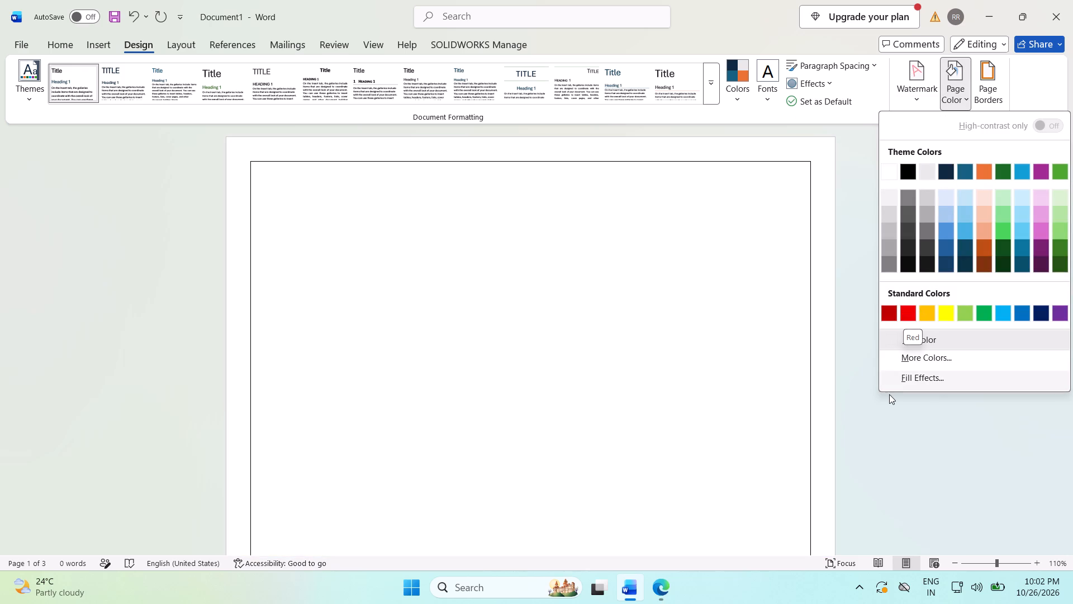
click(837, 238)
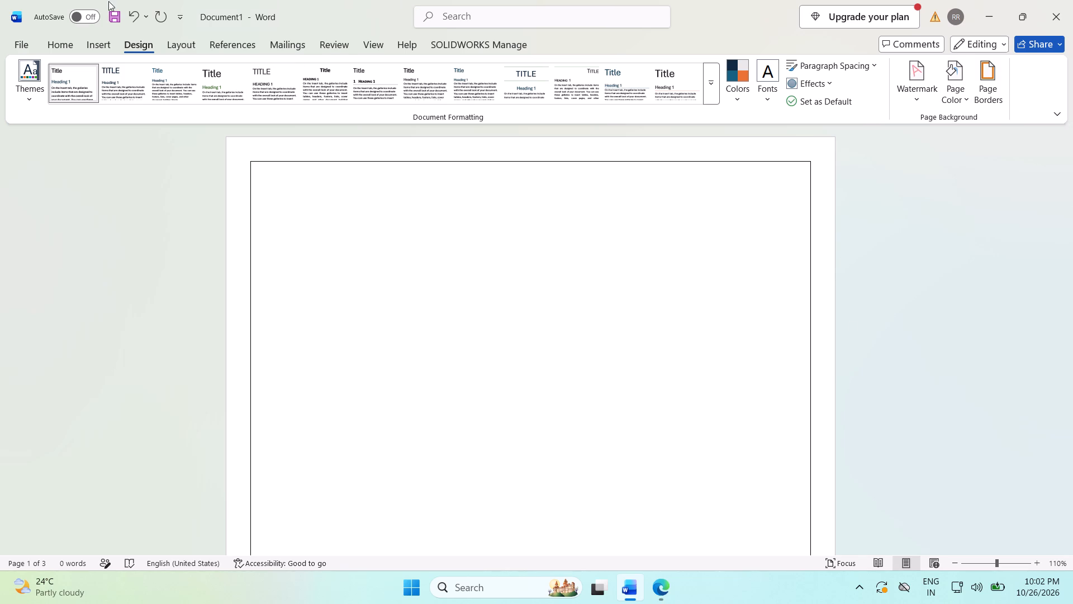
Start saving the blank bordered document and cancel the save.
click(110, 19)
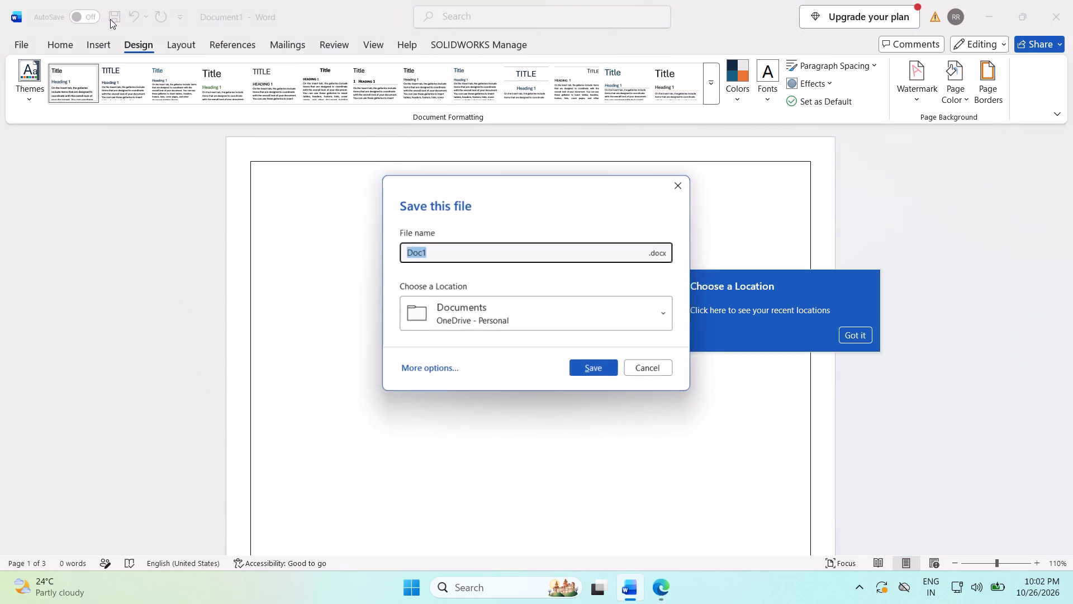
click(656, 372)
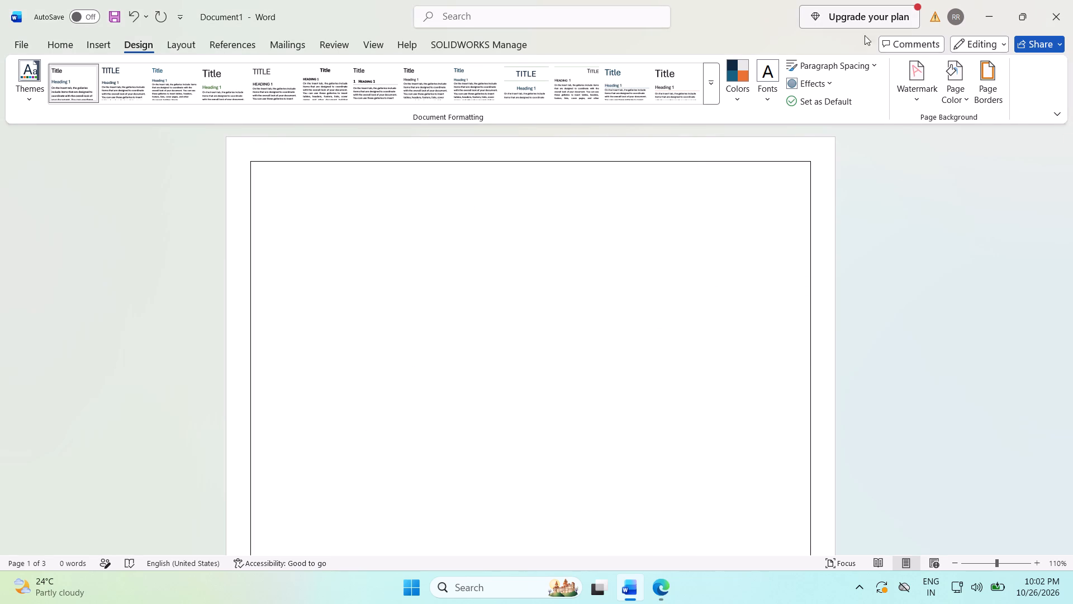